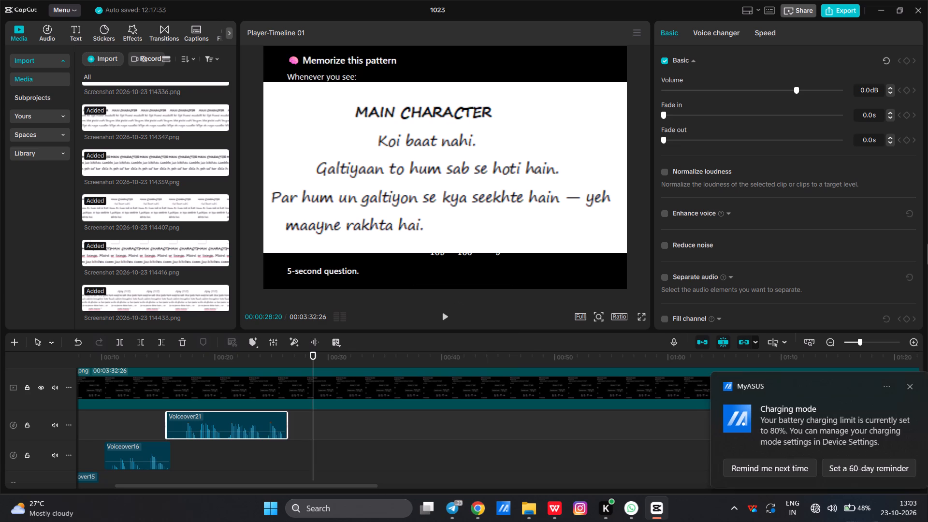
# Return the playhead to the start of the timeline and turn off auto snapping.
pyautogui.moveTo(140, 357); pyautogui.dragTo(0, 394)
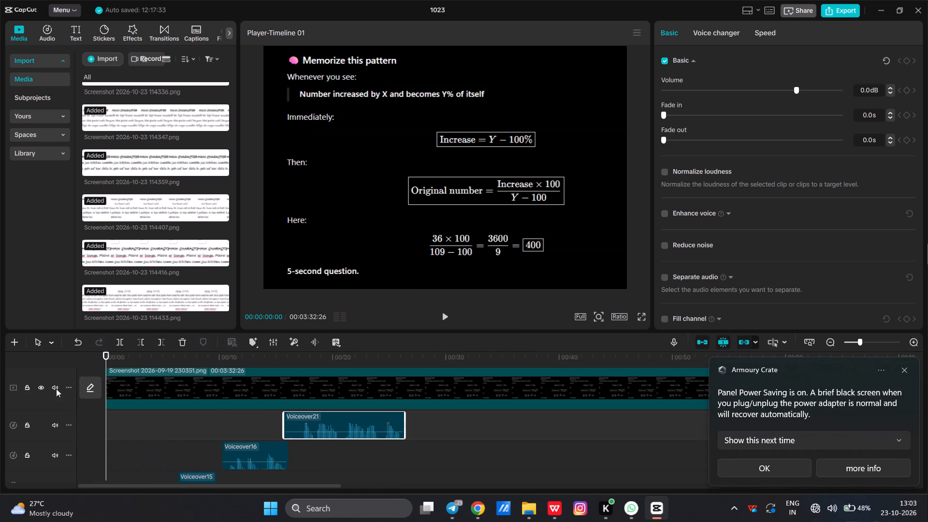
pyautogui.scroll(-3, 178, 422)
pyautogui.write('n')
# Play the timeline from the start to review the opening voiceover clips against the on-screen dialogue.
pyautogui.press('space')
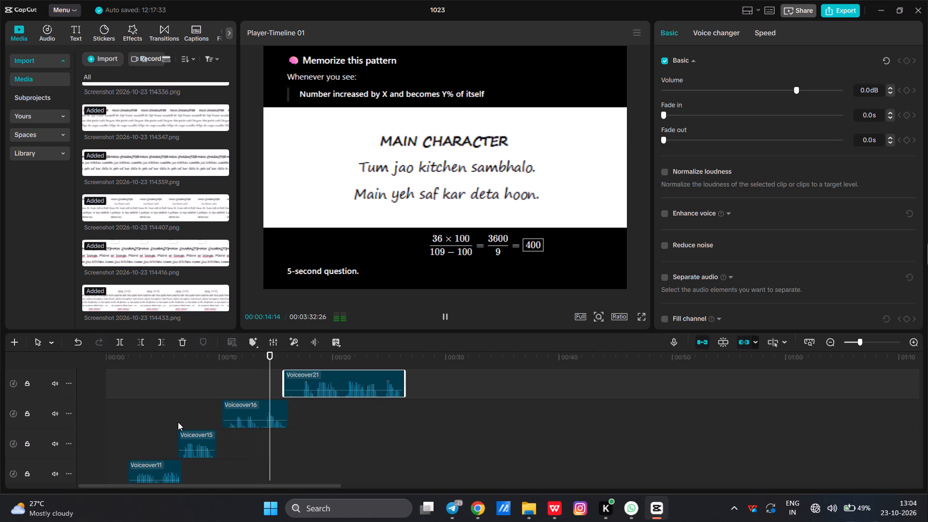
pyautogui.press('space')
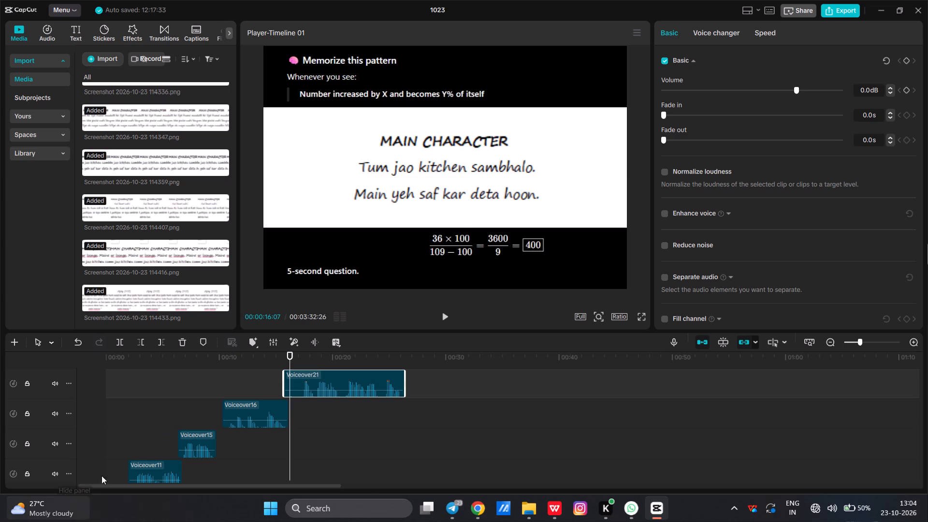
# Move the playhead back to about 00:00:00:11, over the first voiceover clip on the lowest audio track.
pyautogui.moveTo(111, 357); pyautogui.dragTo(139, 362)
pyautogui.scroll(-2, 141, 362)
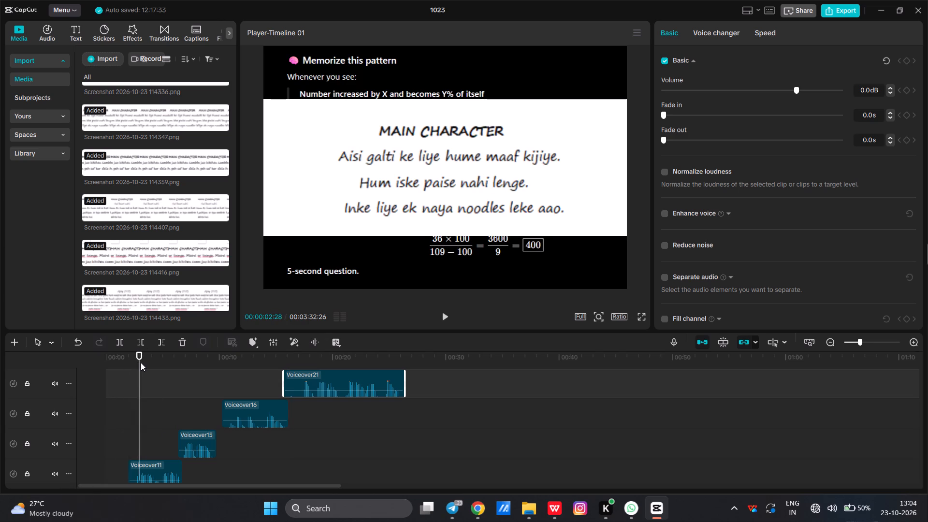
pyautogui.scroll(-3, 150, 416)
pyautogui.moveTo(118, 356); pyautogui.dragTo(110, 359)
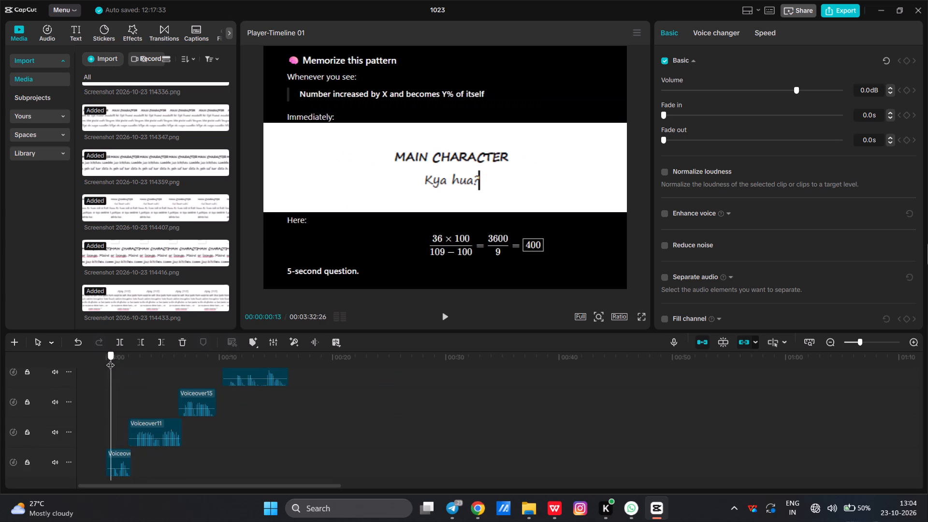
pyautogui.moveTo(110, 359); pyautogui.dragTo(110, 360)
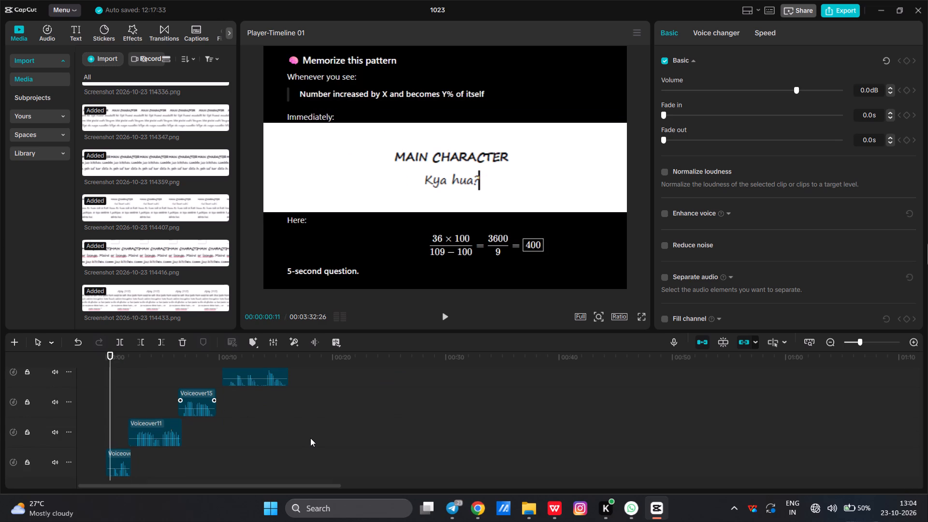
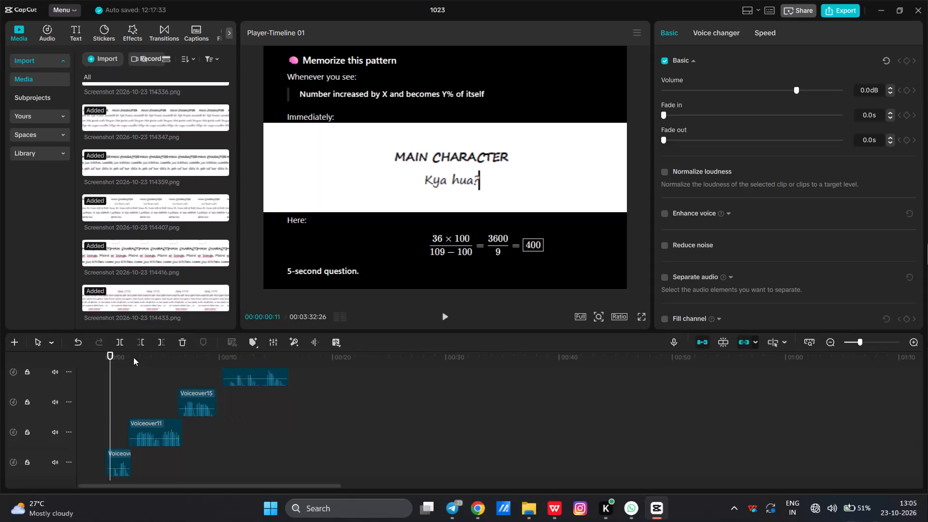
# Trim the "Koi baat nahi" screenshot clip to end at 00:00:27:24 by splitting it there and deleting the remainder.
pyautogui.moveTo(132, 357); pyautogui.dragTo(267, 369)
pyautogui.press('space')
pyautogui.scroll(4, 367, 441)
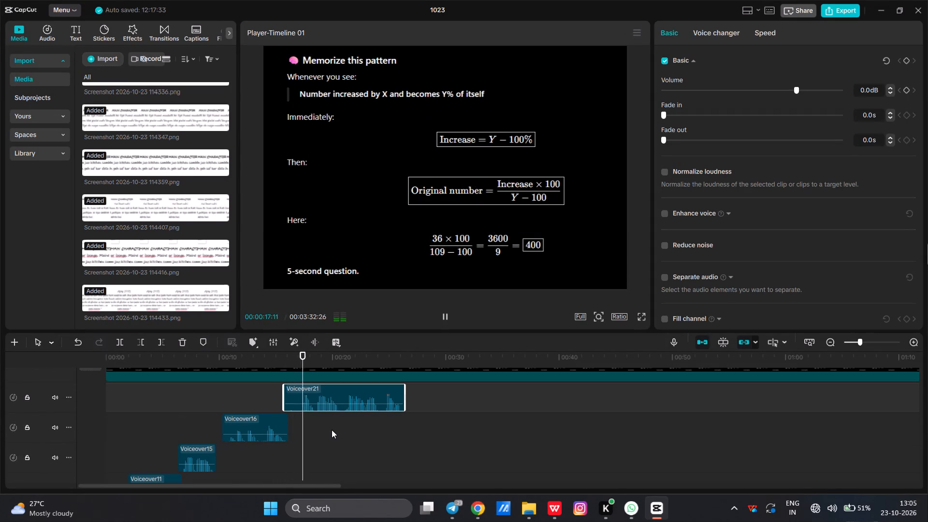
pyautogui.scroll(4, 329, 430)
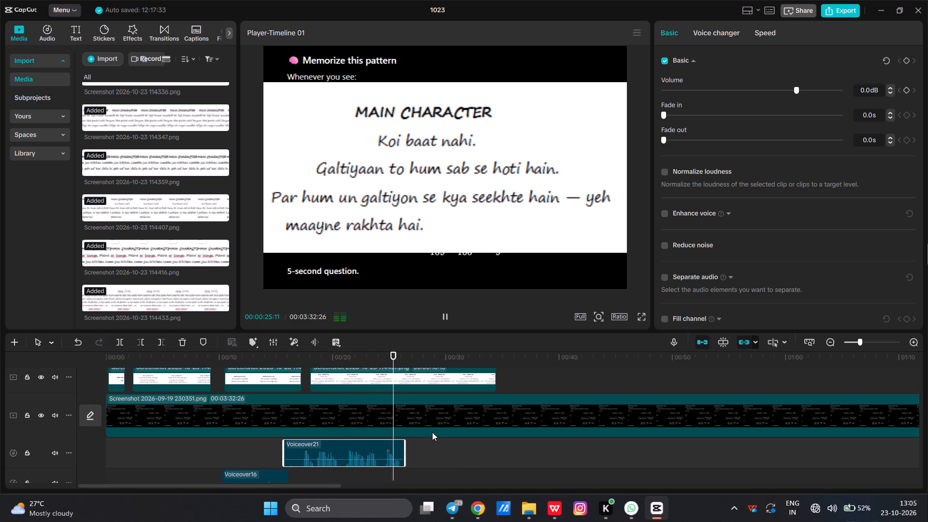
pyautogui.press('space')
pyautogui.click(409, 382)
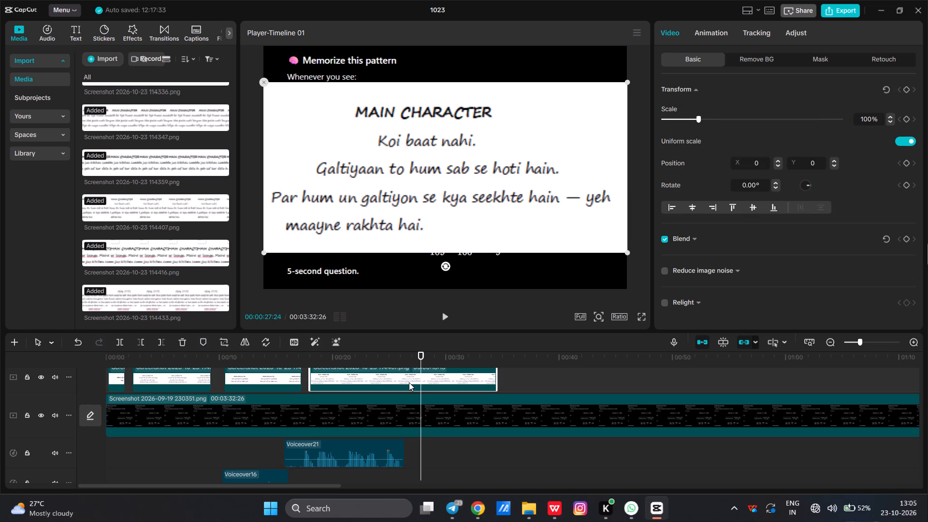
pyautogui.hotkey('ctrl', 'b')
pyautogui.press('Delete')
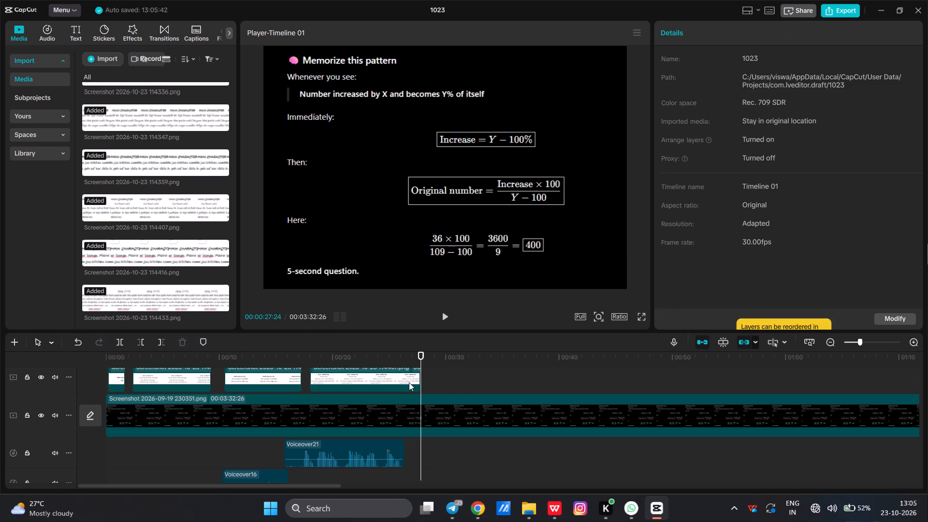
# Delete the Voiceover21 clip that accompanies the "Koi baat nahi" screenshot from the audio track.
pyautogui.moveTo(326, 355); pyautogui.dragTo(317, 359)
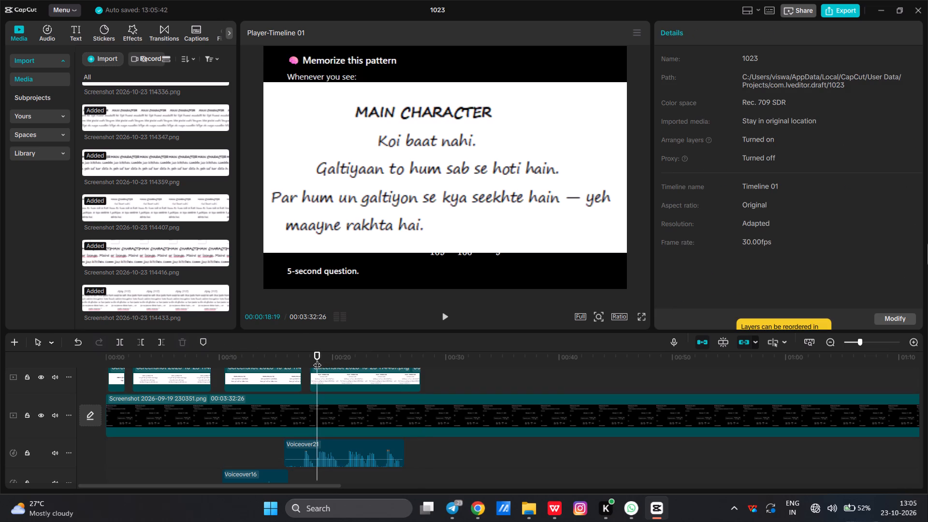
pyautogui.click(302, 358)
pyautogui.click(288, 356)
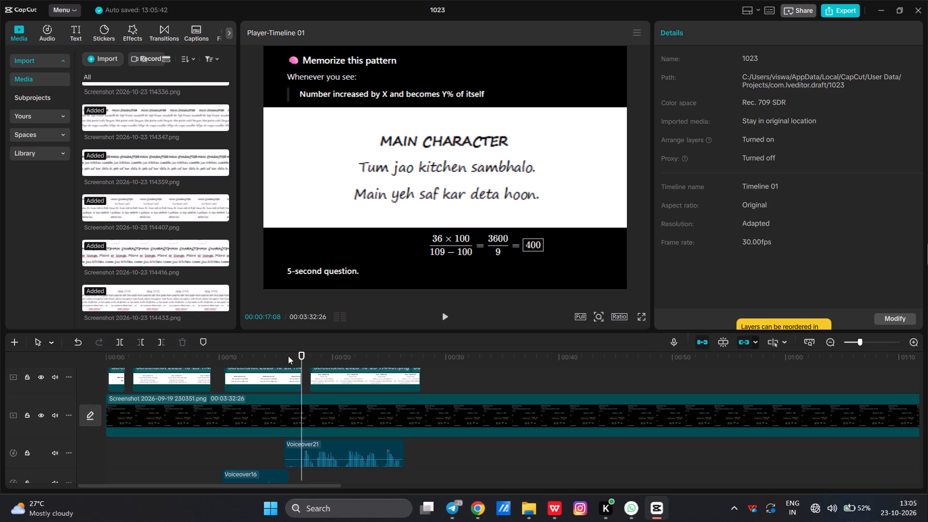
pyautogui.click(340, 457)
pyautogui.press('Delete')
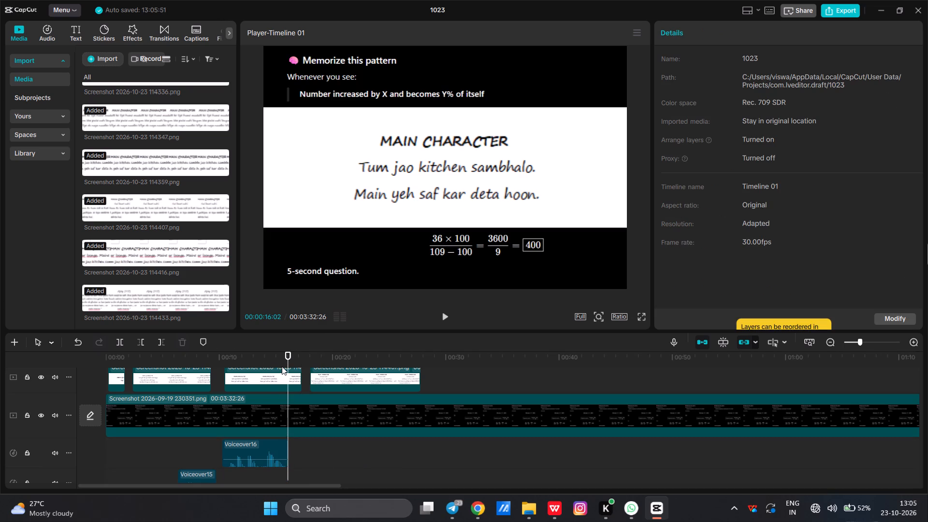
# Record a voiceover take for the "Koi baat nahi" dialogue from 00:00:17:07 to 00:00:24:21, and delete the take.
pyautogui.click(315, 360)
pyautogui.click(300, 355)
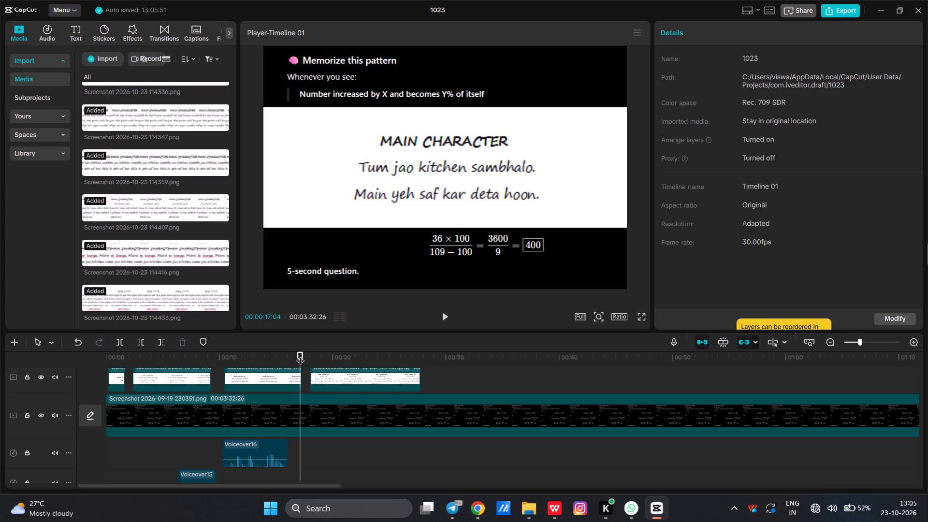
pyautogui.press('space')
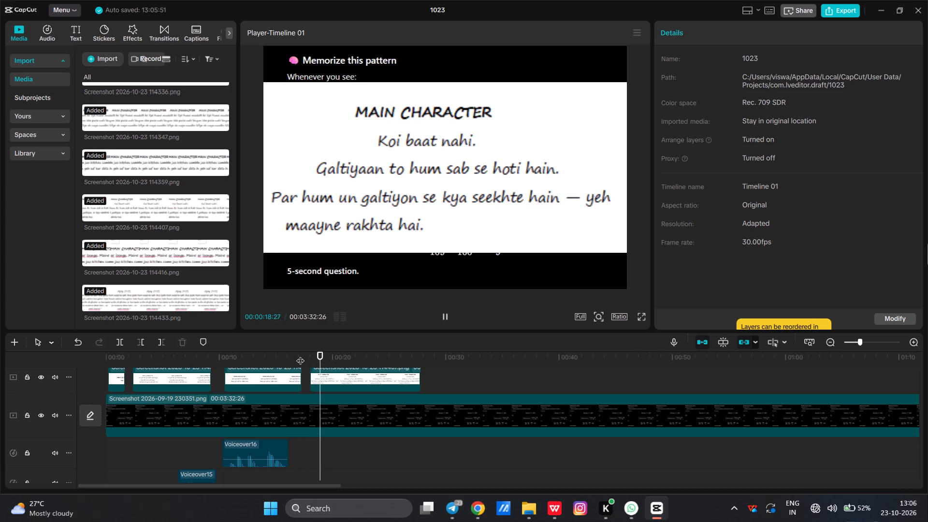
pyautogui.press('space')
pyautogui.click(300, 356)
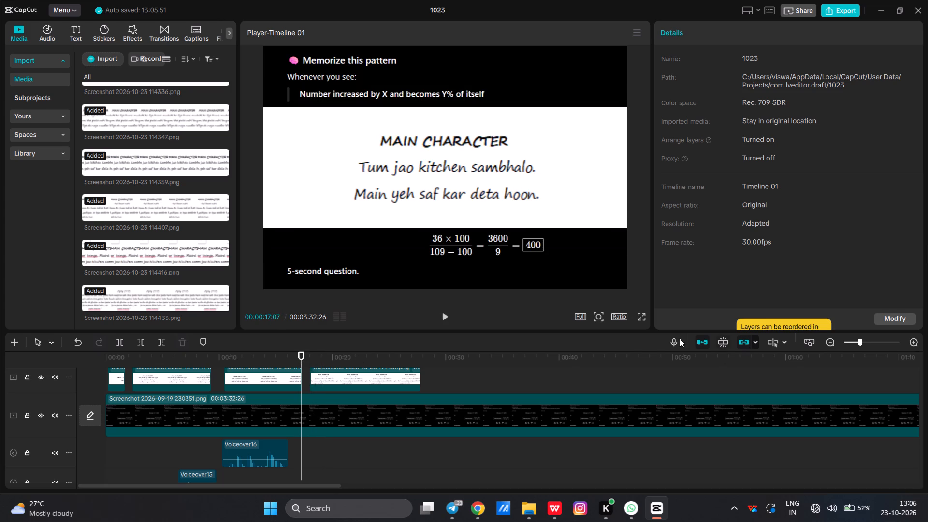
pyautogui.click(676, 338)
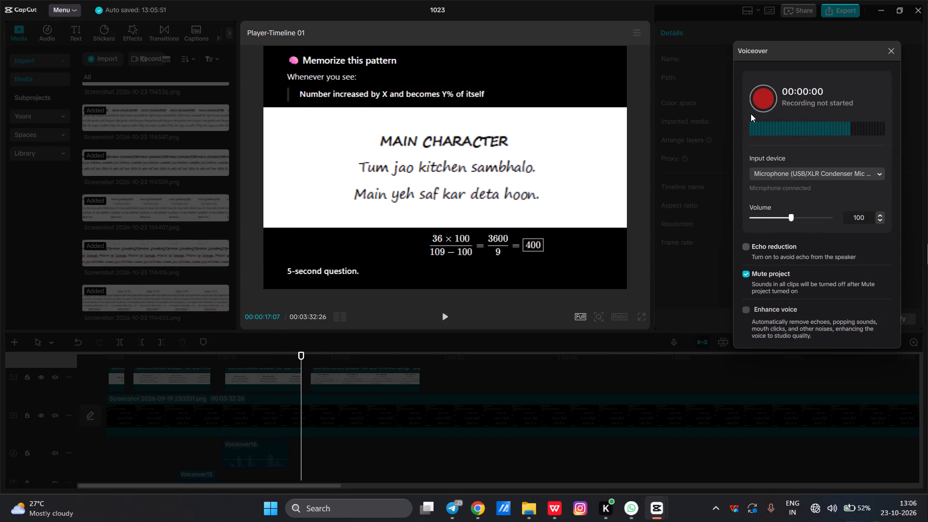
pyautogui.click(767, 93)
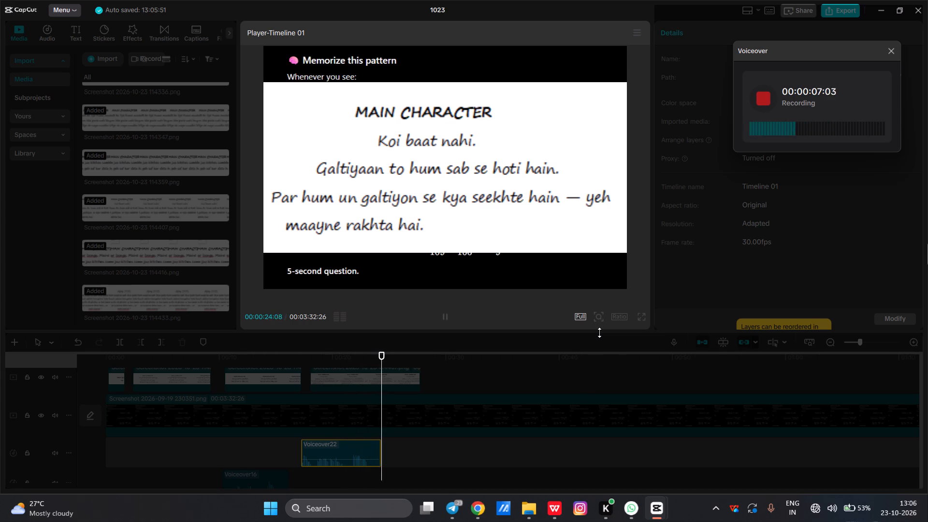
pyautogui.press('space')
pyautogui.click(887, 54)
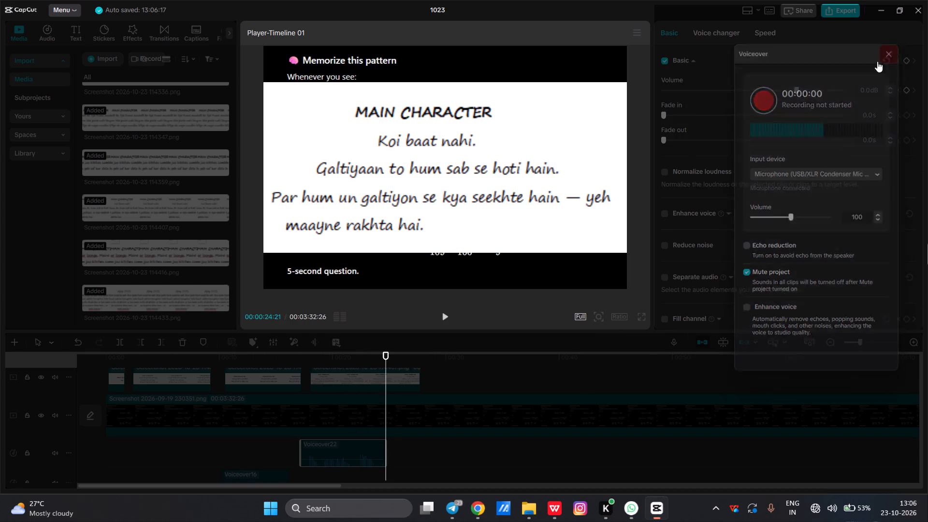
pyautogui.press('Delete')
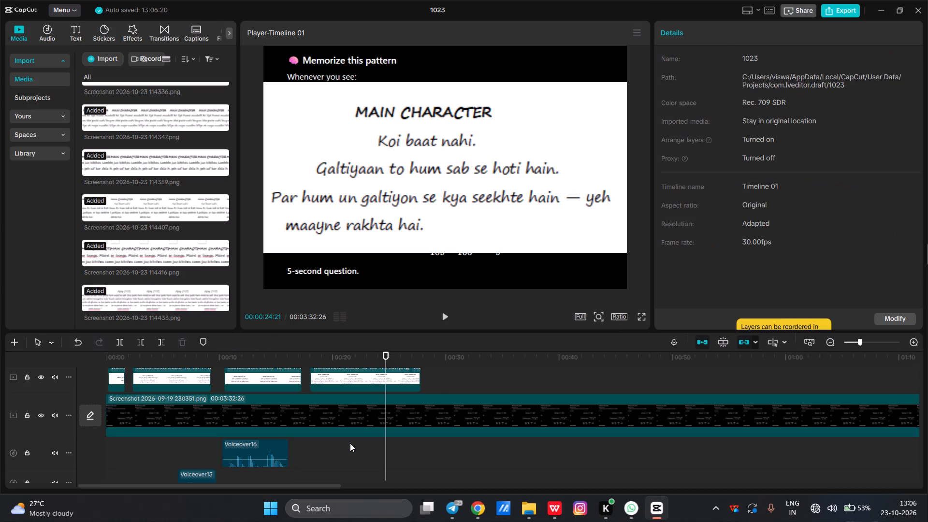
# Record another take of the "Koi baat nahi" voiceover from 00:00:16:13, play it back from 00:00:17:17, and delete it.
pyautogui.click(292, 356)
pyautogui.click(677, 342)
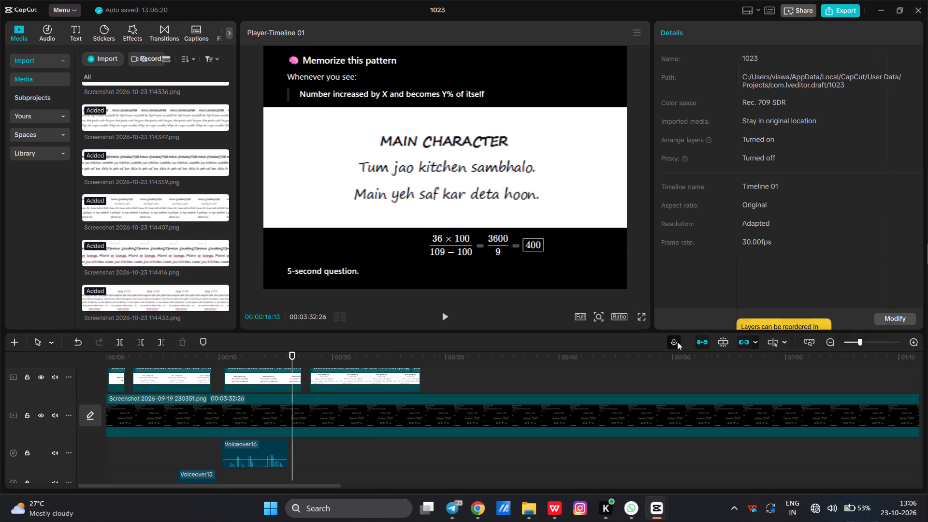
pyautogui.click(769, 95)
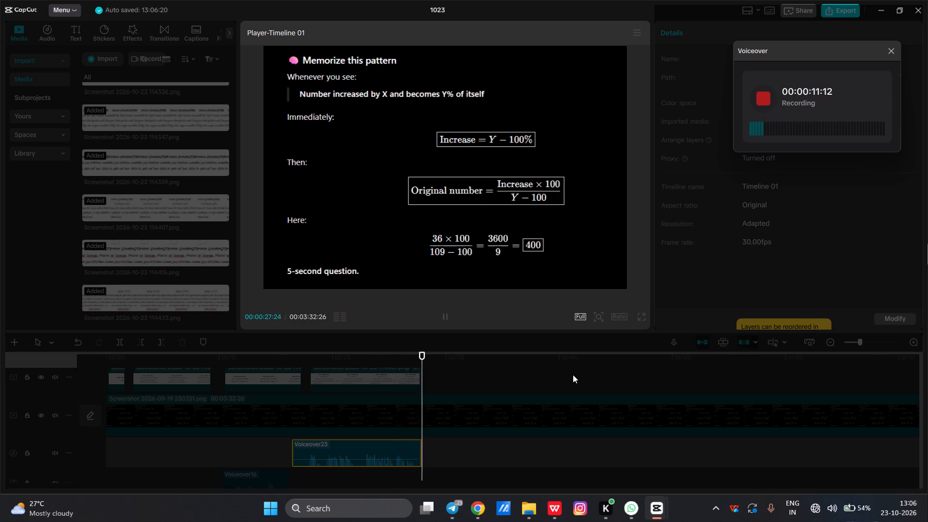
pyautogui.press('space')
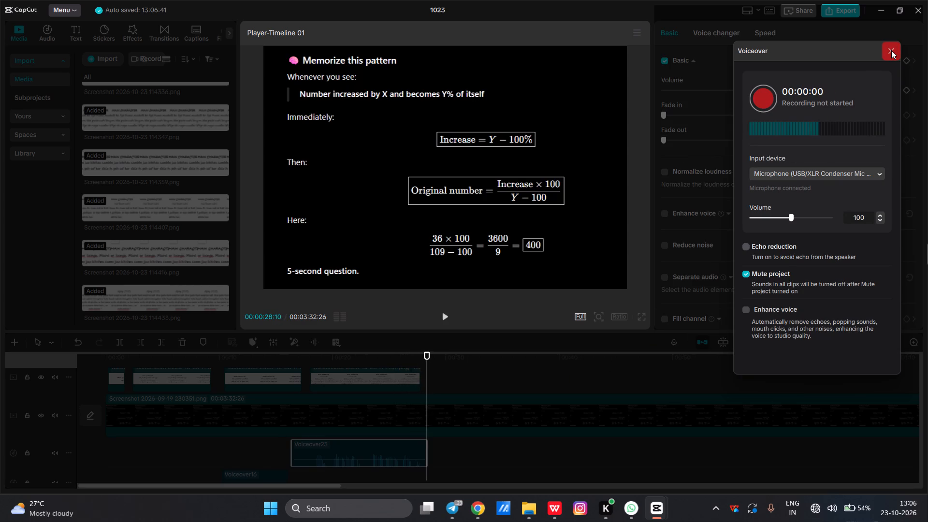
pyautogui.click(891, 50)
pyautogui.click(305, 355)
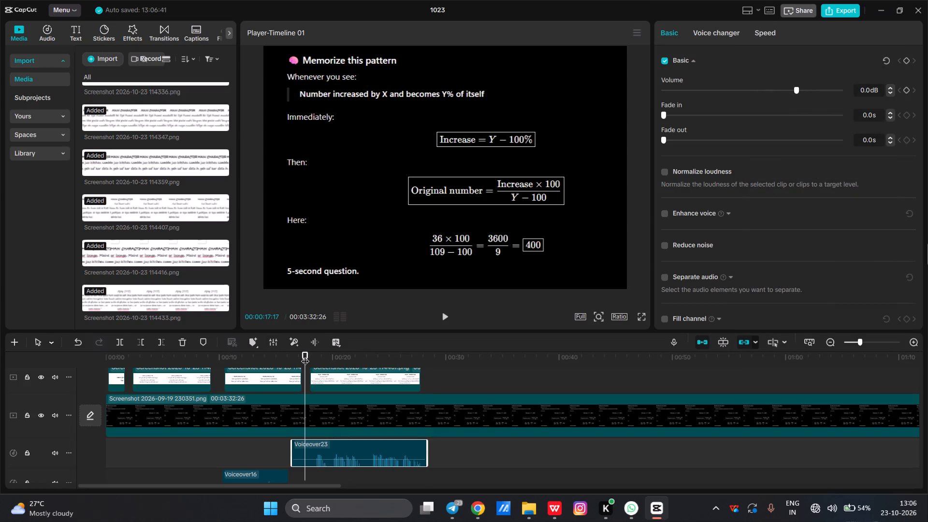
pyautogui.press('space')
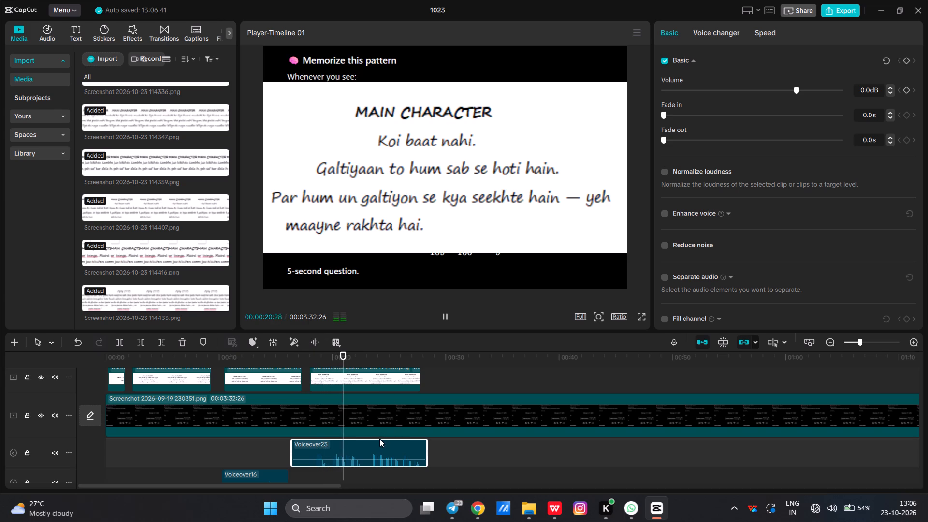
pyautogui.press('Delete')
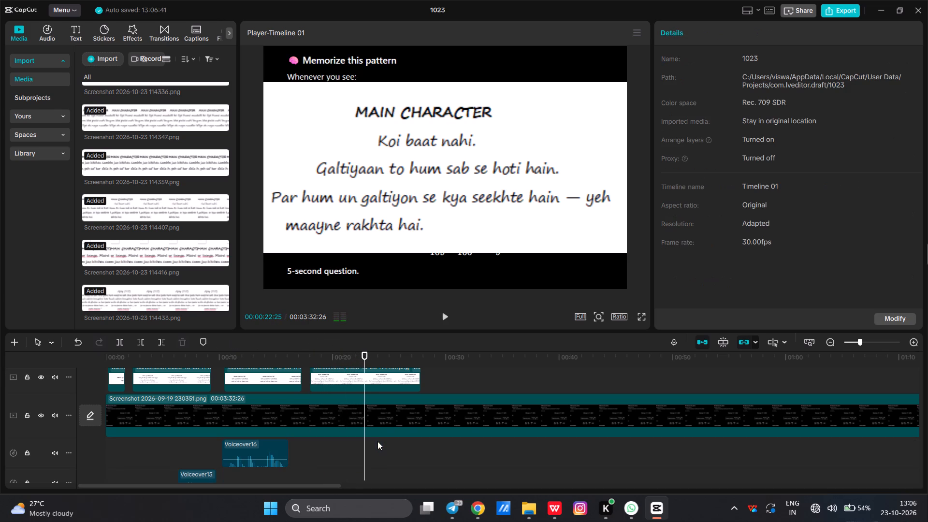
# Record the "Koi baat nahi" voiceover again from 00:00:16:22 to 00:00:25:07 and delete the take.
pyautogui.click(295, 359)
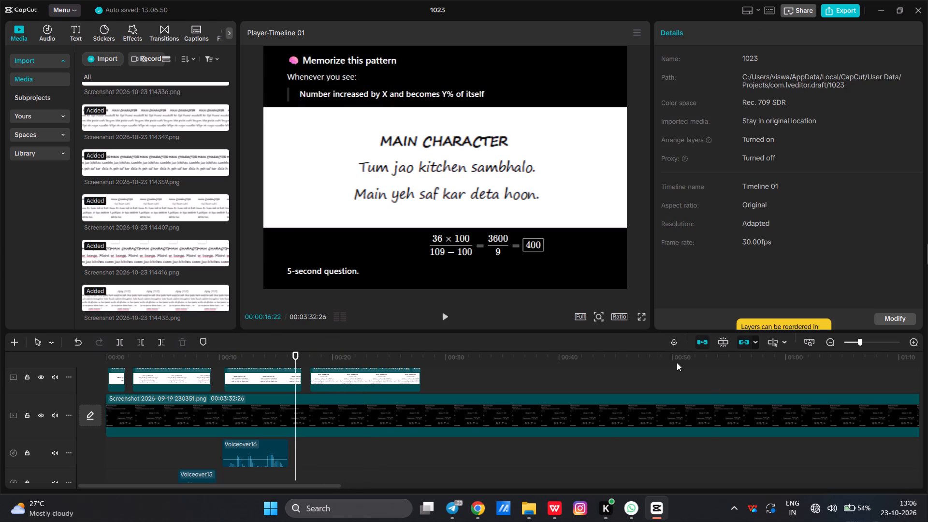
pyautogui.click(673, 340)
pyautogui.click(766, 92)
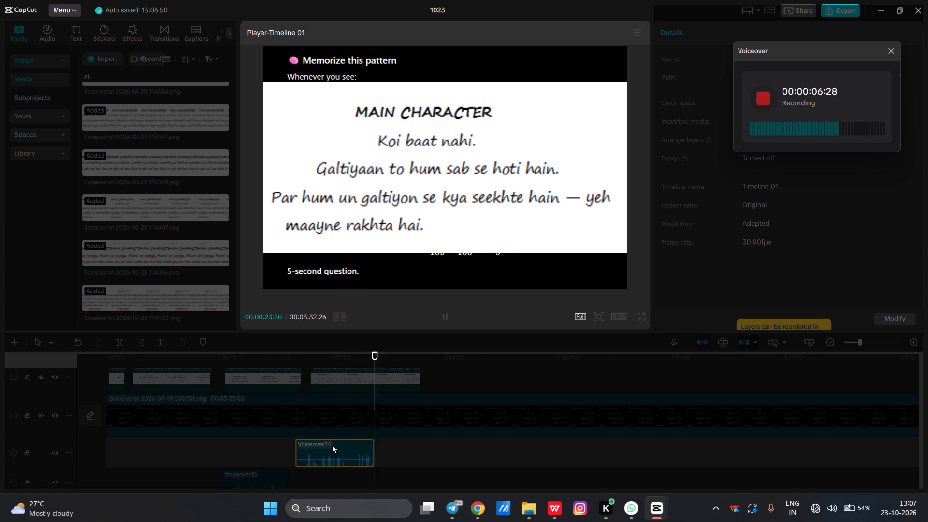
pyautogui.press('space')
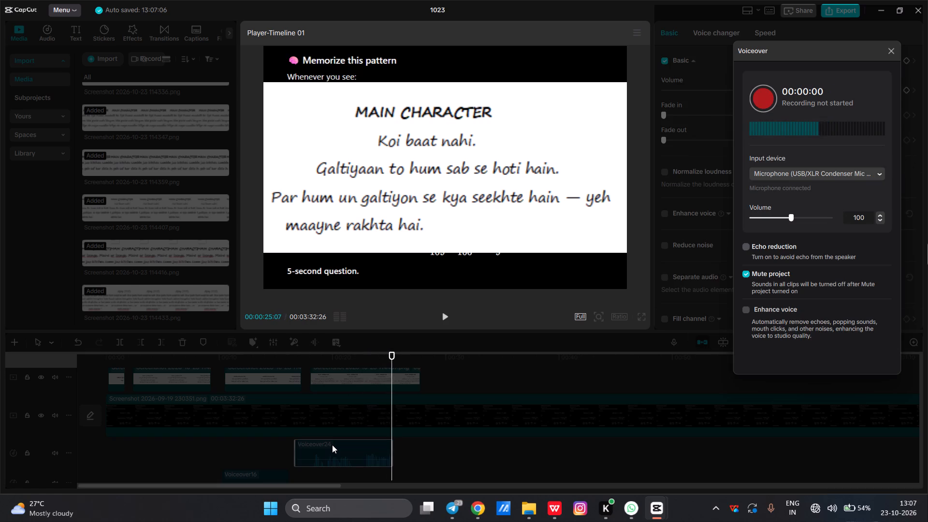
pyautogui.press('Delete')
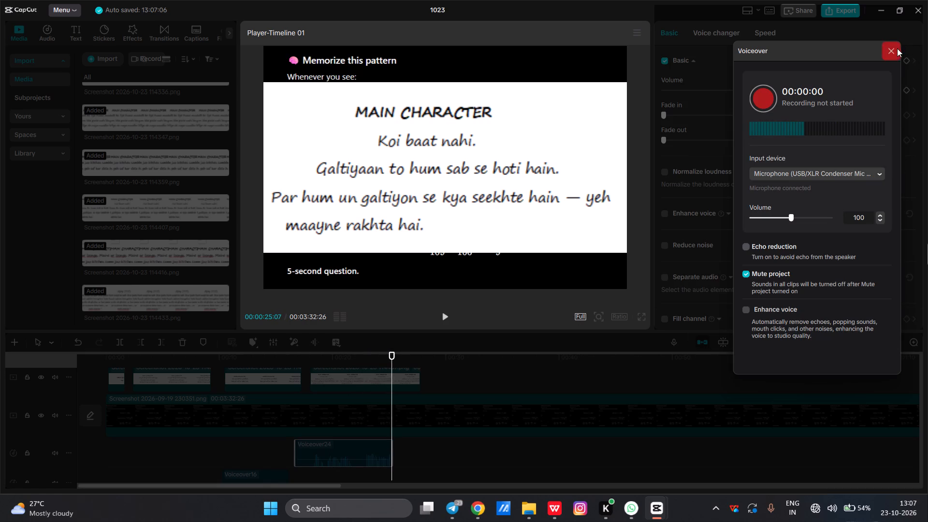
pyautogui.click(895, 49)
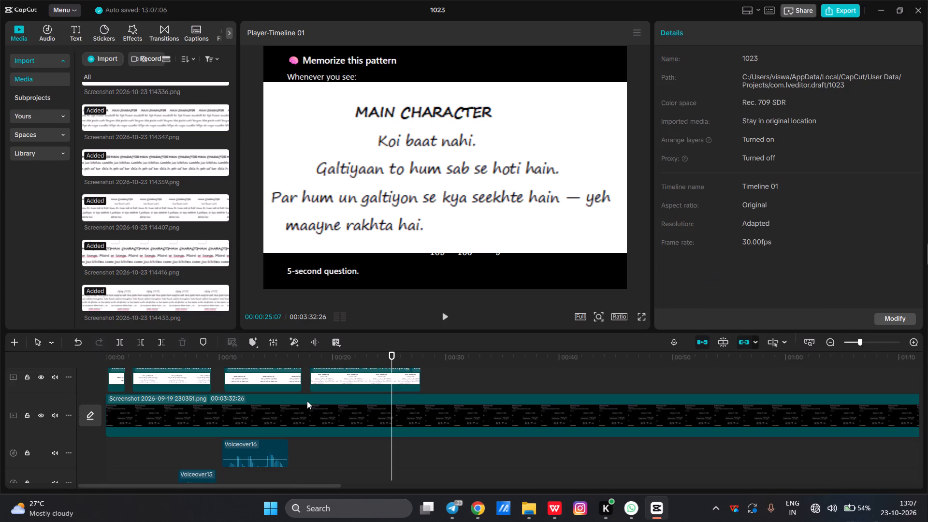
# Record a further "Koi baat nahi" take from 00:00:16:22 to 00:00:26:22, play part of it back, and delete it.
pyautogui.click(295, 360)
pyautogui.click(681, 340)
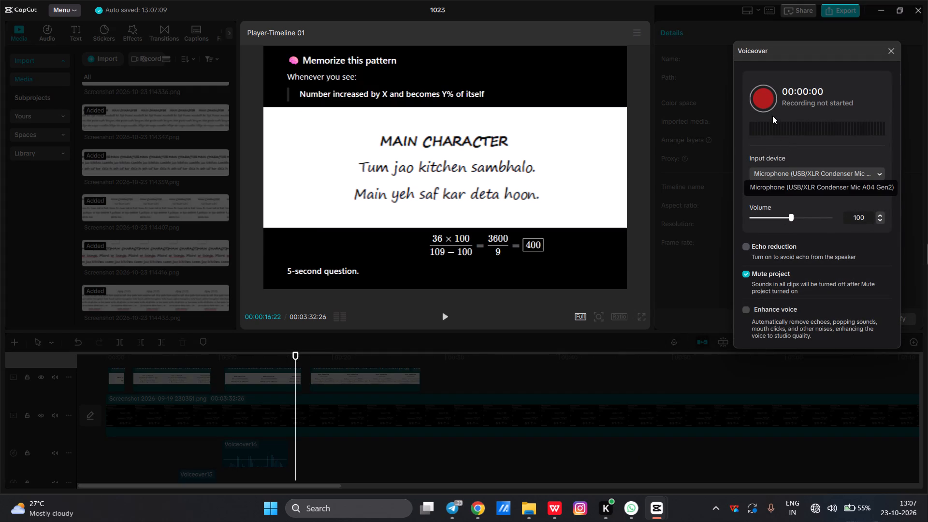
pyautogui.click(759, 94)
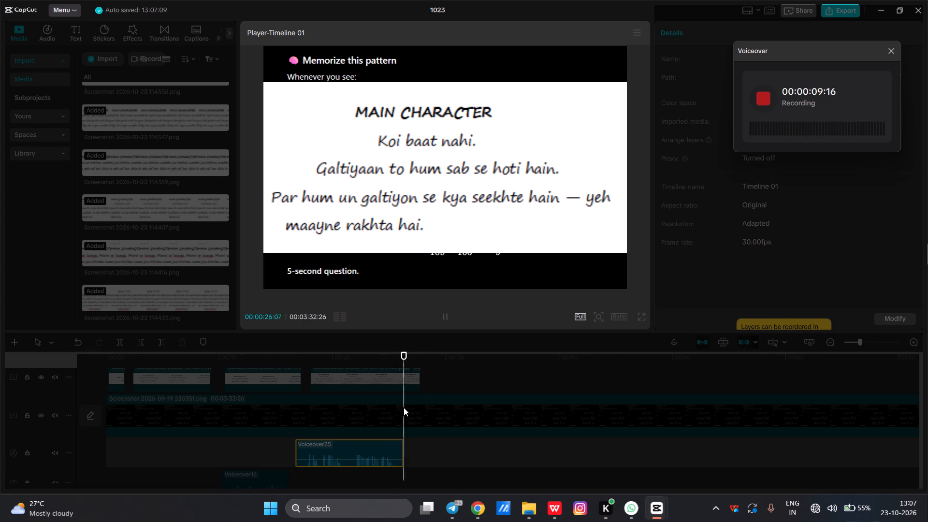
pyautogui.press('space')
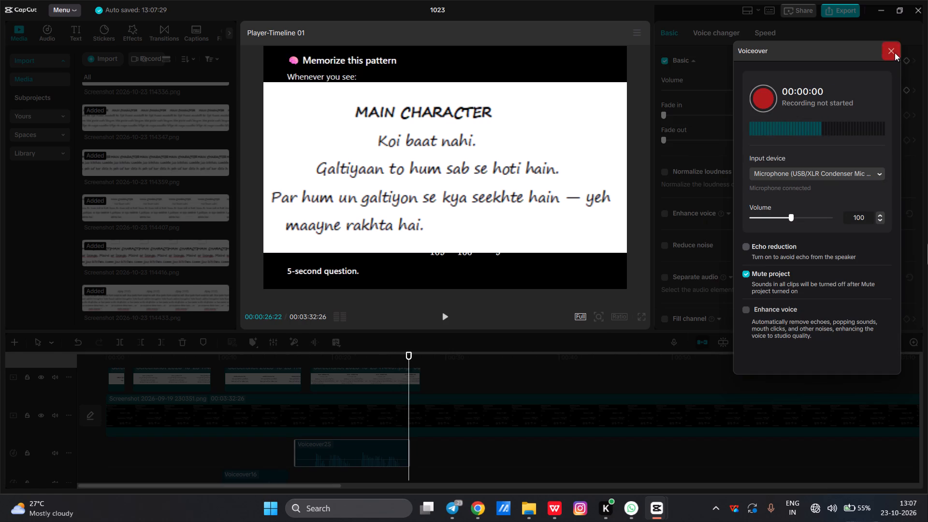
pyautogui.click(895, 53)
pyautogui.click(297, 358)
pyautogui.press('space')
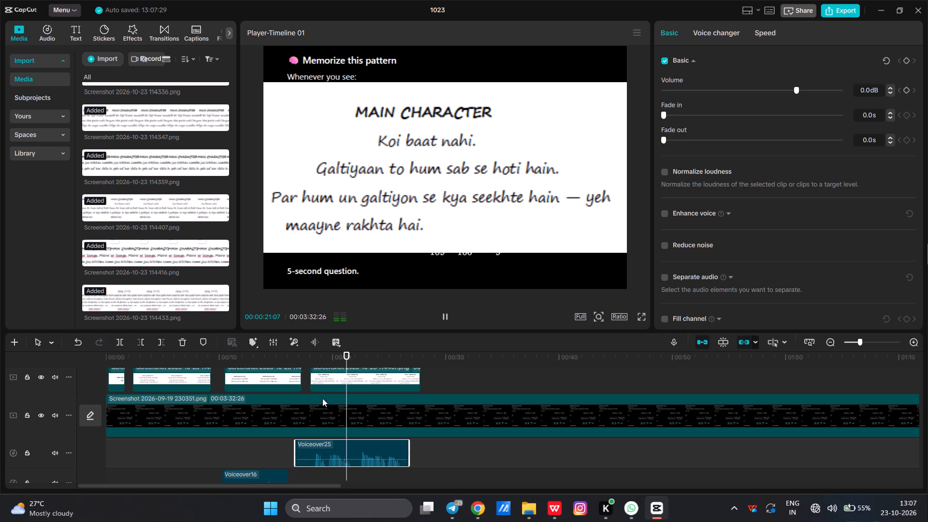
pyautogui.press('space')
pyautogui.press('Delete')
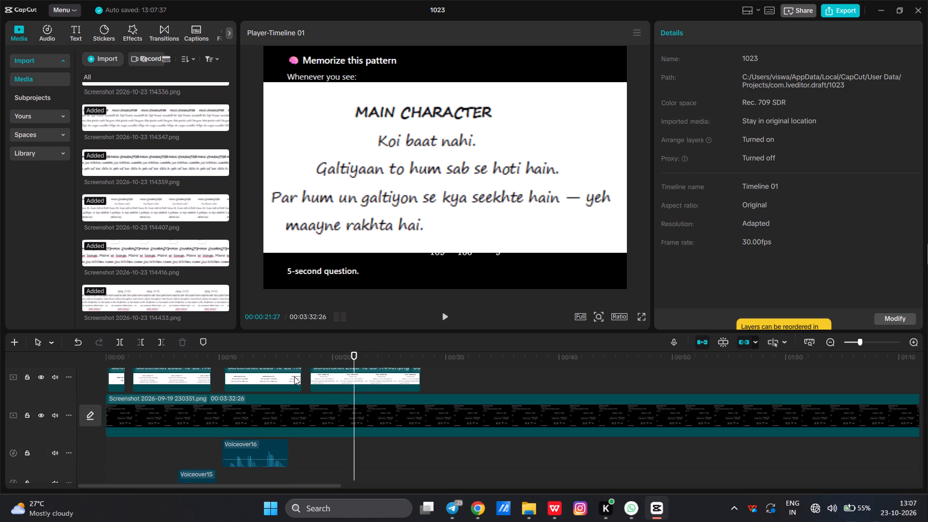
# Record a new voiceover for the "Koi baat nahi" dialogue from 00:00:16:07 to 00:00:26:15.
pyautogui.click(290, 360)
pyautogui.click(668, 340)
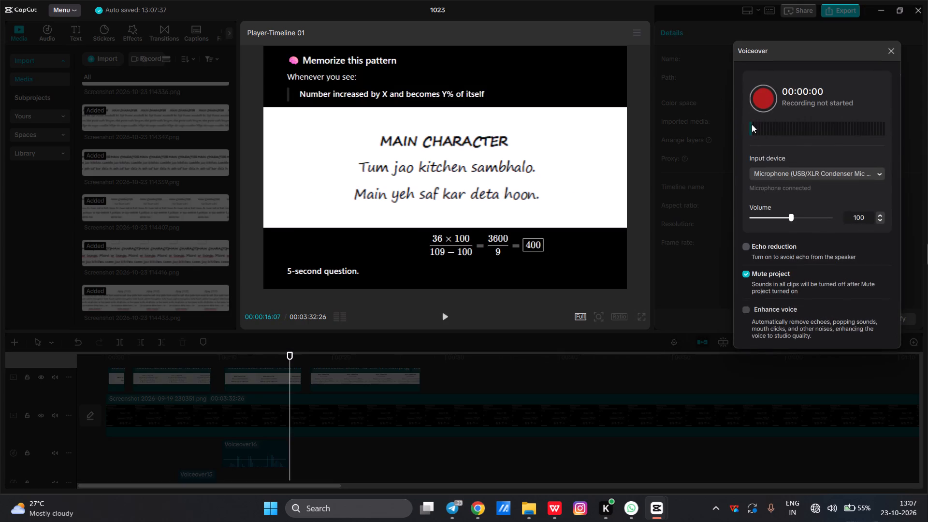
pyautogui.click(763, 105)
pyautogui.moveTo(562, 248); pyautogui.dragTo(489, 337)
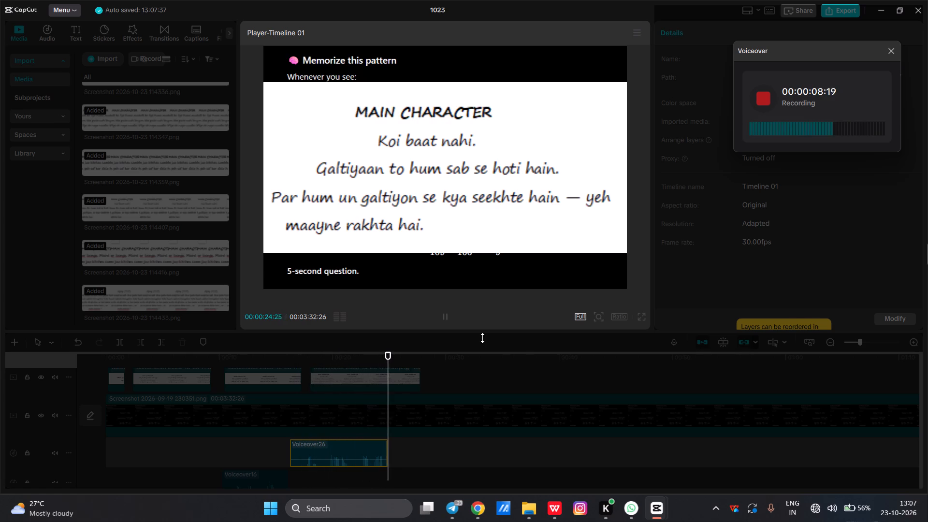
pyautogui.press('space')
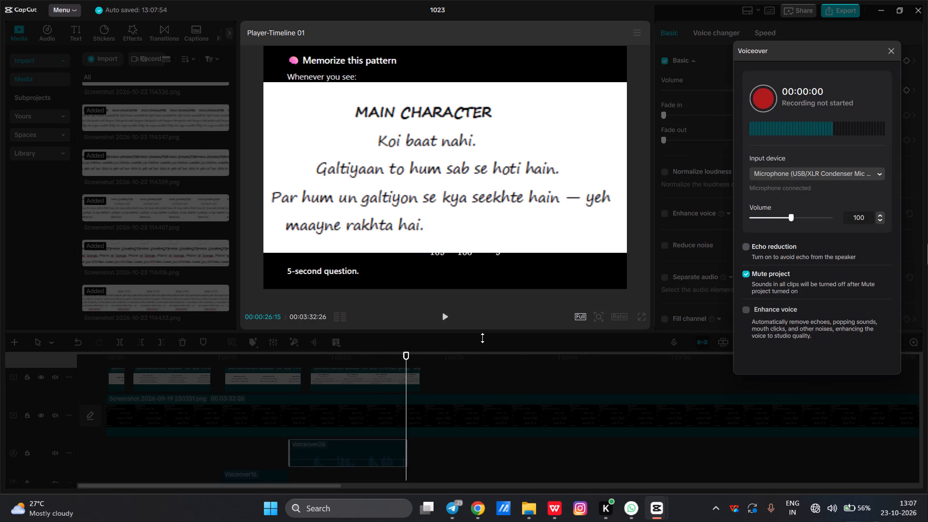
pyautogui.click(890, 48)
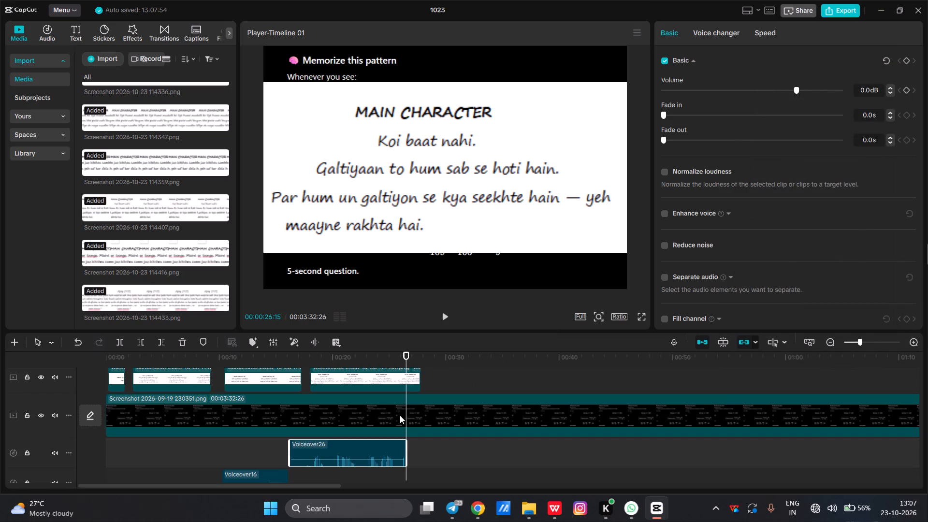
# Play back part of the latest "Koi baat nahi" voiceover take and delete it.
pyautogui.click(299, 359)
pyautogui.press('space')
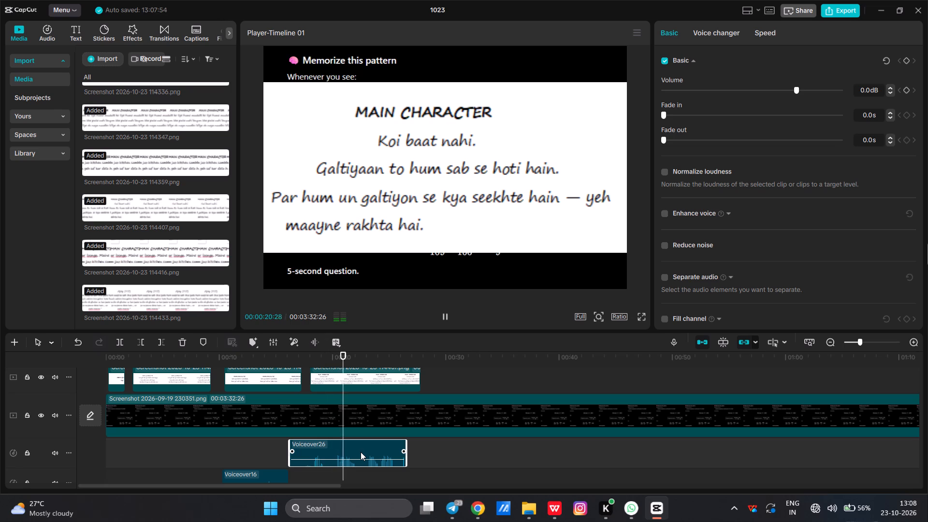
pyautogui.press('Delete')
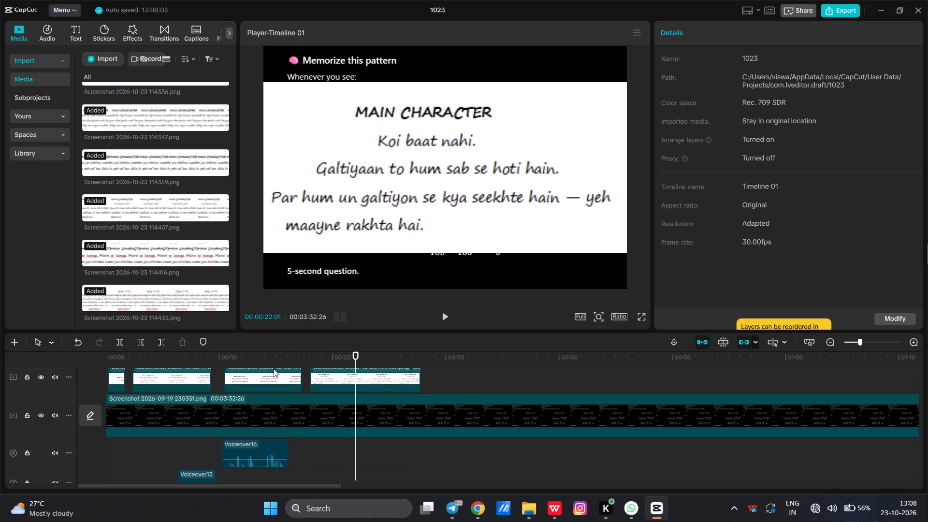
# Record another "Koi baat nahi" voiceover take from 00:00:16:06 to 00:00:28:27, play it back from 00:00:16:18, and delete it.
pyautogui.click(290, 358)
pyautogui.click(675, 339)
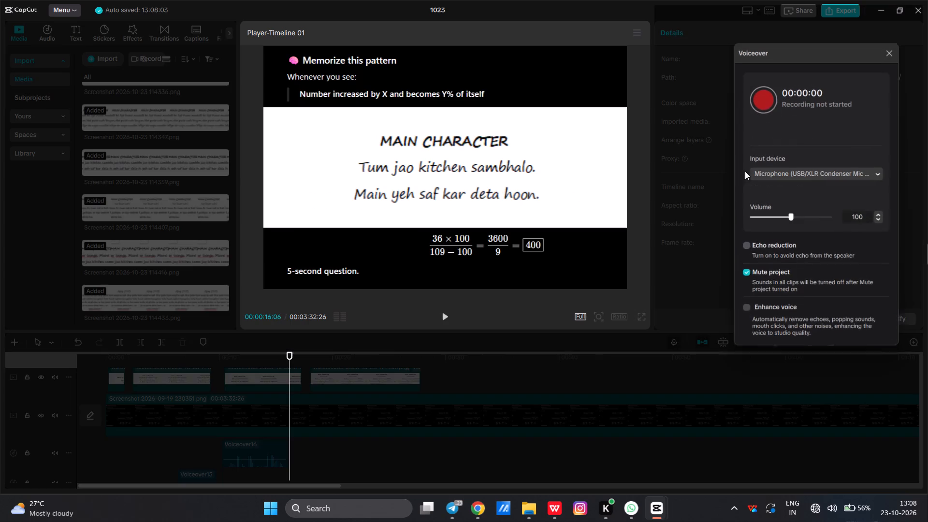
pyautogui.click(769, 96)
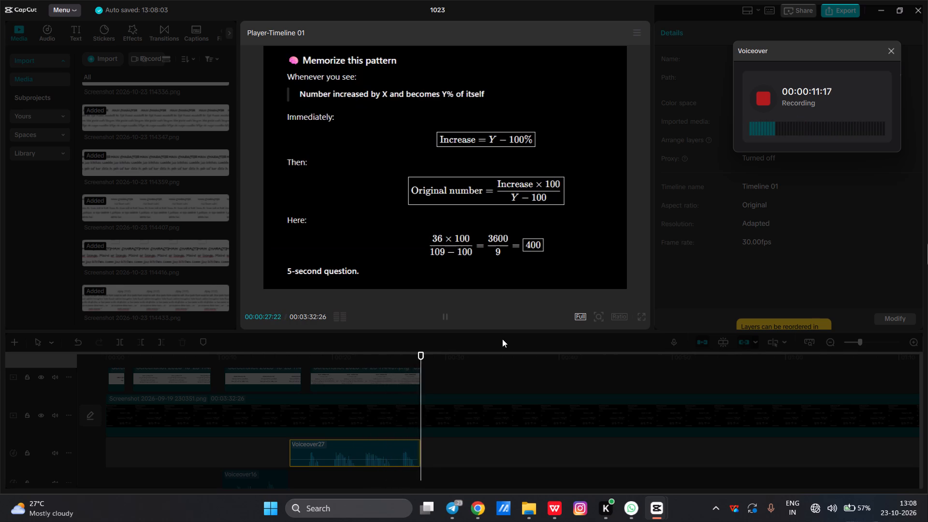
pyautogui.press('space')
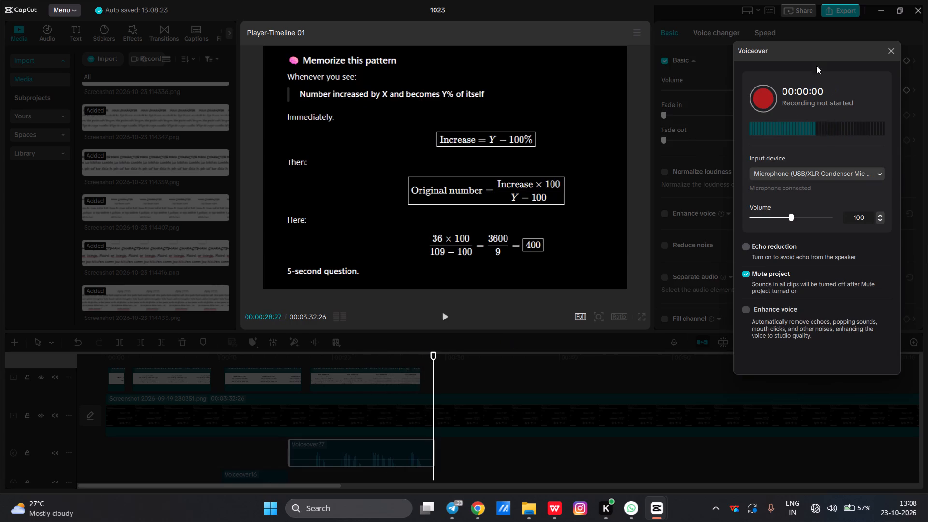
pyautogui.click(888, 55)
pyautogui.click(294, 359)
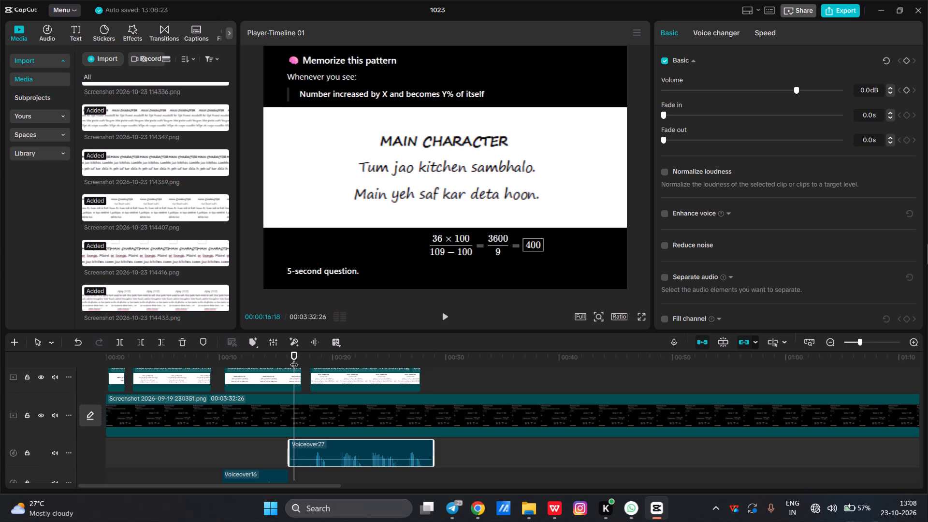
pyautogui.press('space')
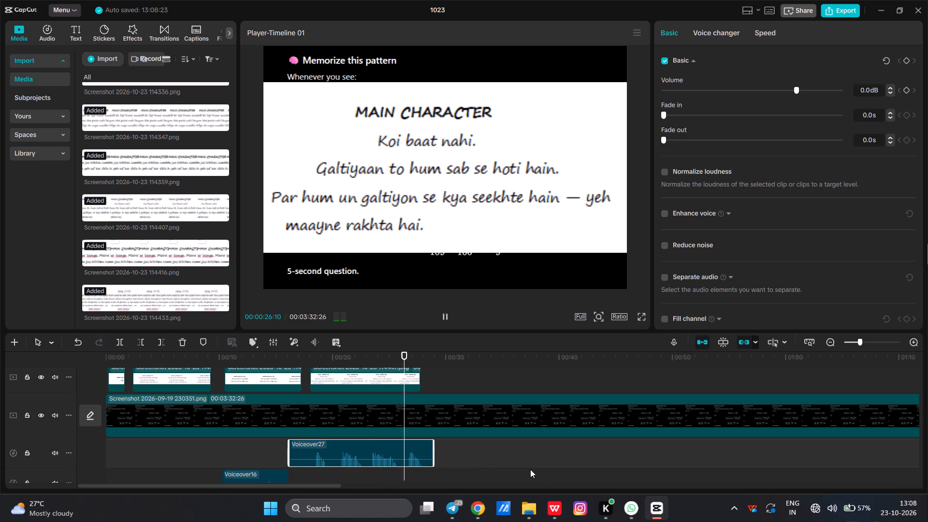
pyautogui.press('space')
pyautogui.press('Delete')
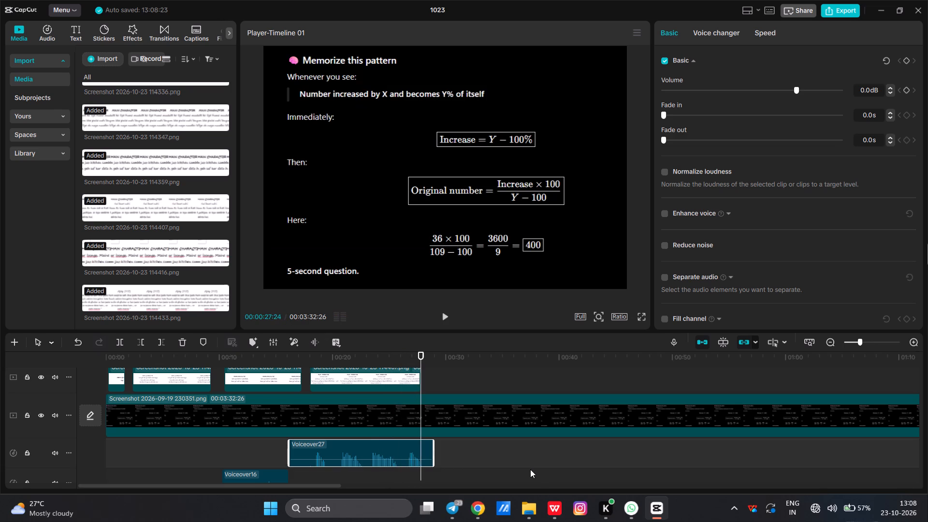
# Record a new "Koi baat nahi" voiceover from 00:00:15:28 to 00:00:29:12 and play it back from 00:00:17:20.
pyautogui.click(275, 356)
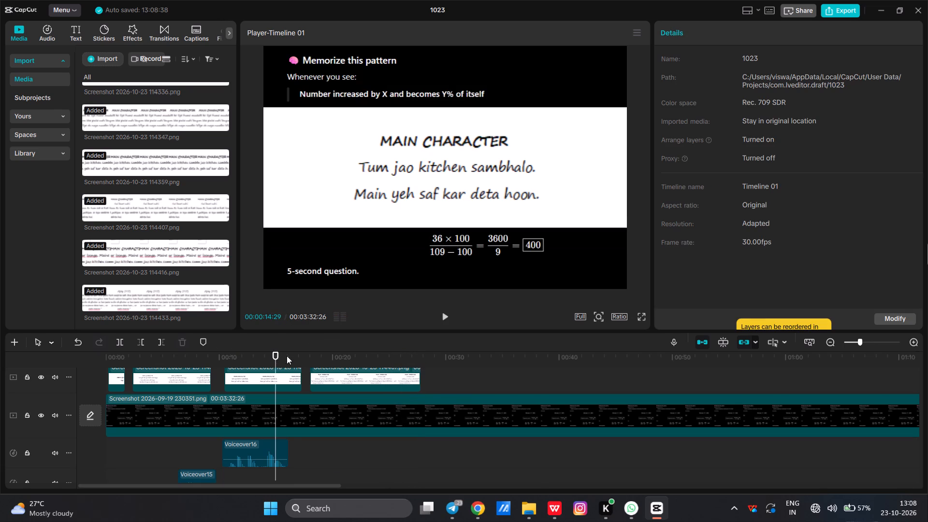
pyautogui.click(287, 356)
pyautogui.click(667, 346)
pyautogui.click(675, 343)
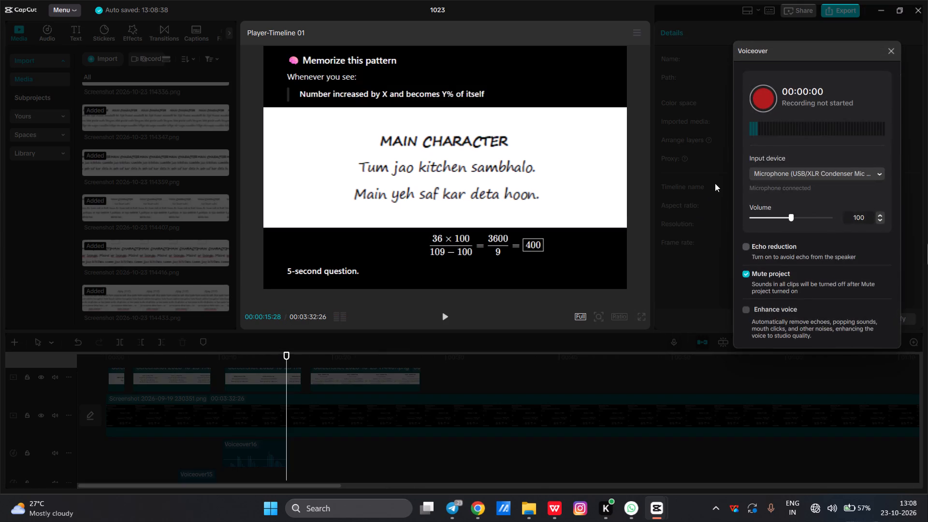
pyautogui.click(760, 97)
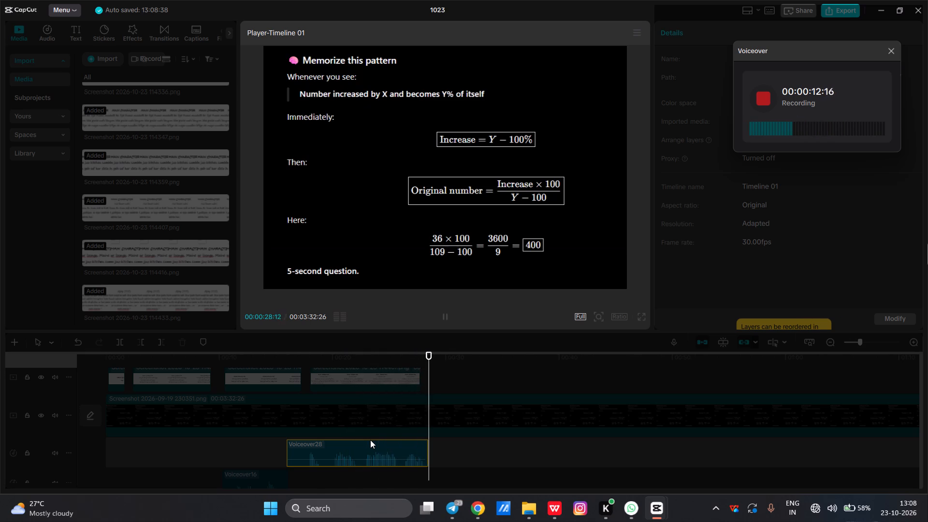
pyautogui.press('space')
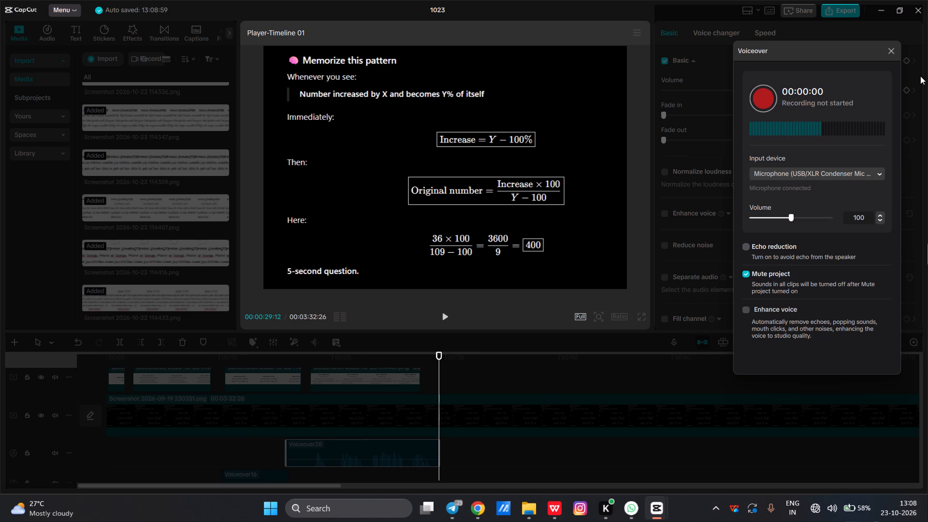
pyautogui.click(881, 50)
pyautogui.click(896, 54)
pyautogui.click(306, 357)
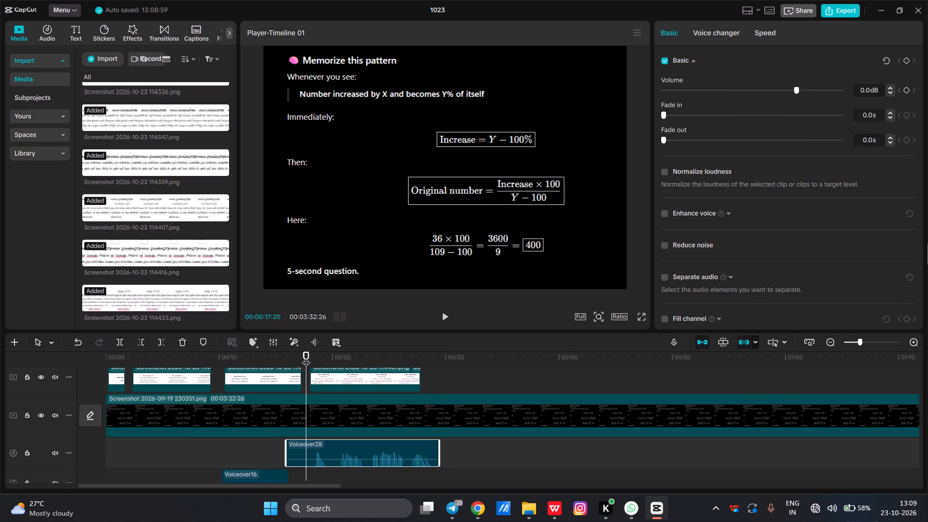
pyautogui.press('space')
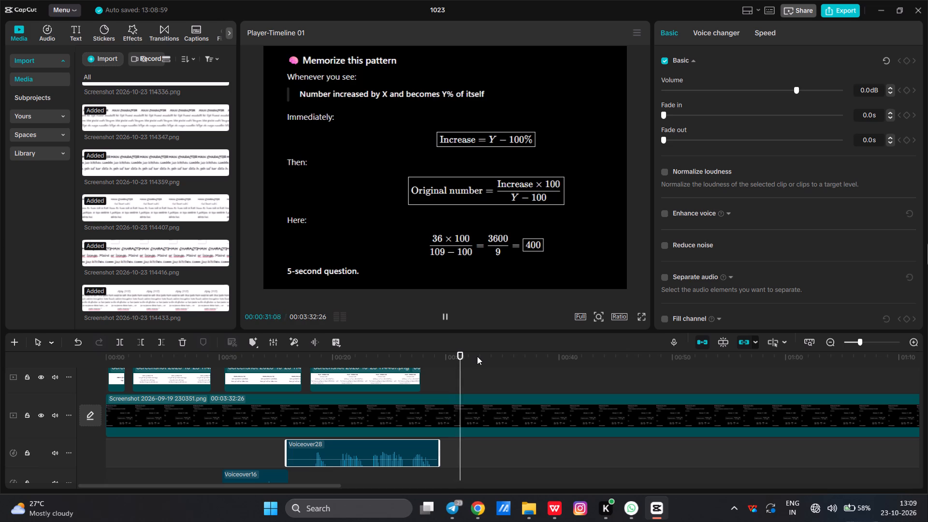
pyautogui.press('space')
# Move the "Main kar loonga" screenshot clip (114416.png) earlier on its track to start at about 00:00:30, and preview it there.
pyautogui.moveTo(477, 356); pyautogui.dragTo(640, 374)
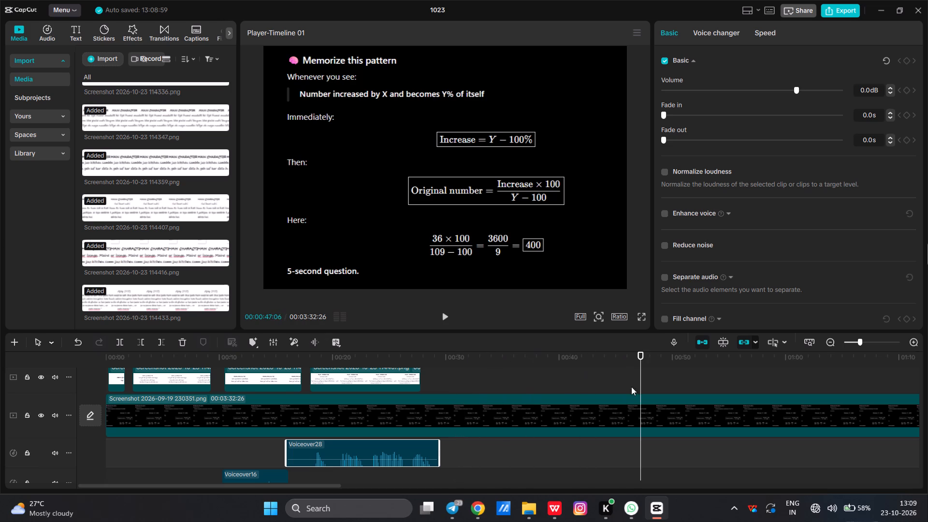
pyautogui.scroll(4, 615, 419)
pyautogui.moveTo(594, 414); pyautogui.dragTo(611, 410)
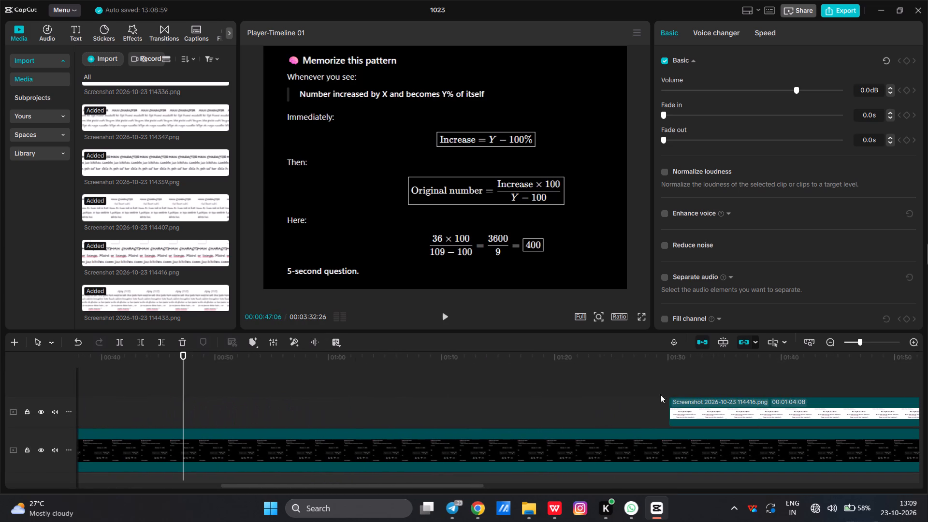
pyautogui.moveTo(725, 404); pyautogui.dragTo(312, 420)
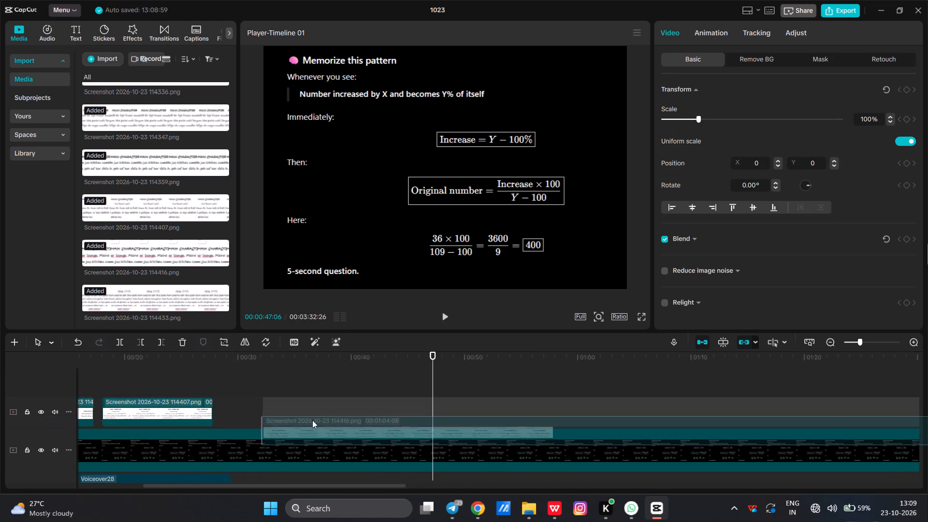
pyautogui.moveTo(312, 420); pyautogui.dragTo(282, 406)
pyautogui.moveTo(279, 403); pyautogui.dragTo(292, 403)
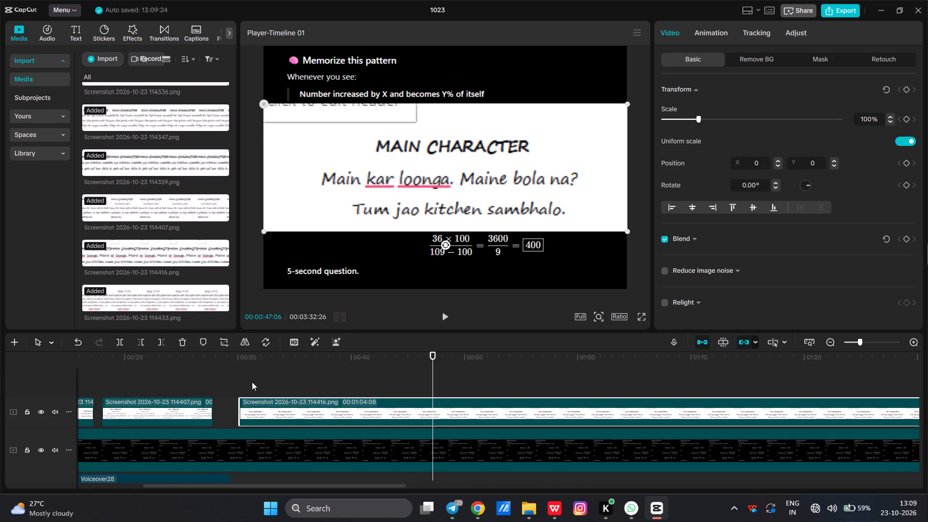
pyautogui.click(234, 354)
pyautogui.press('space')
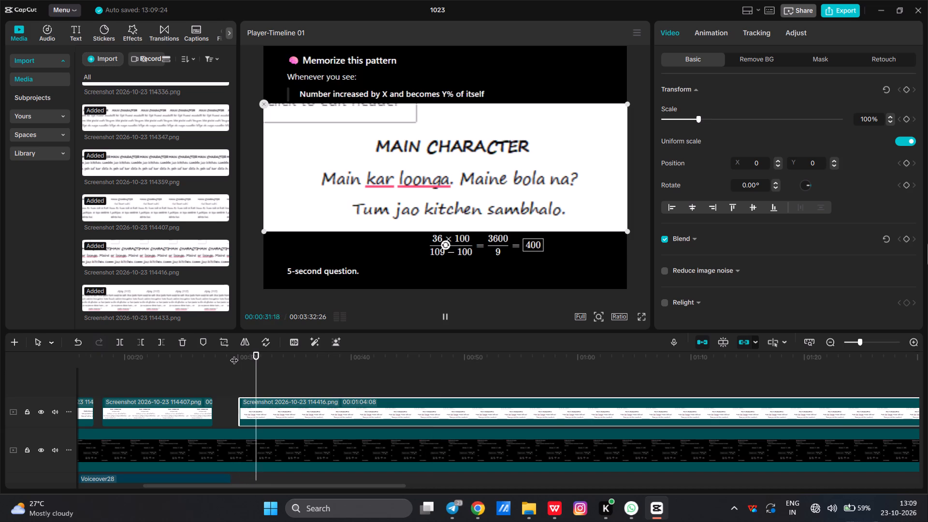
pyautogui.press('space')
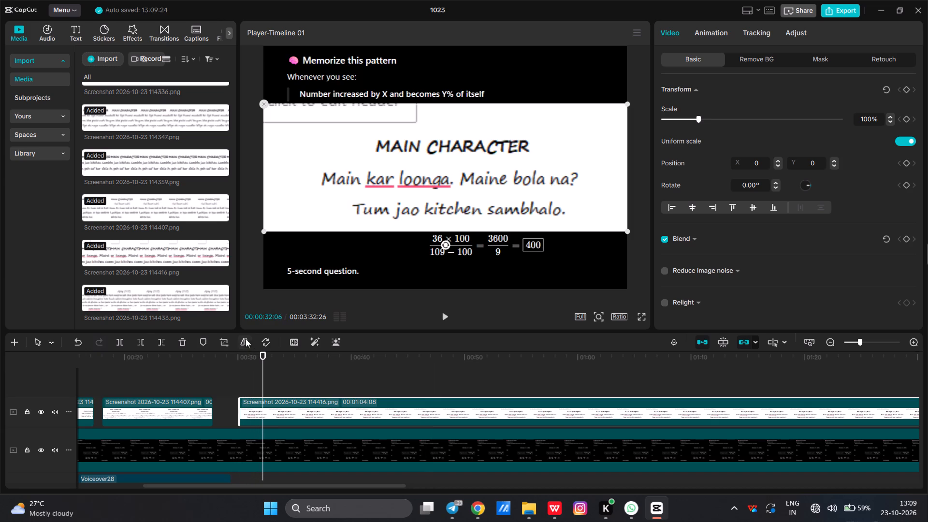
# Set the playhead to 00:00:29:25, just before the "Main kar loonga" screenshot clip.
pyautogui.scroll(-1, 255, 369)
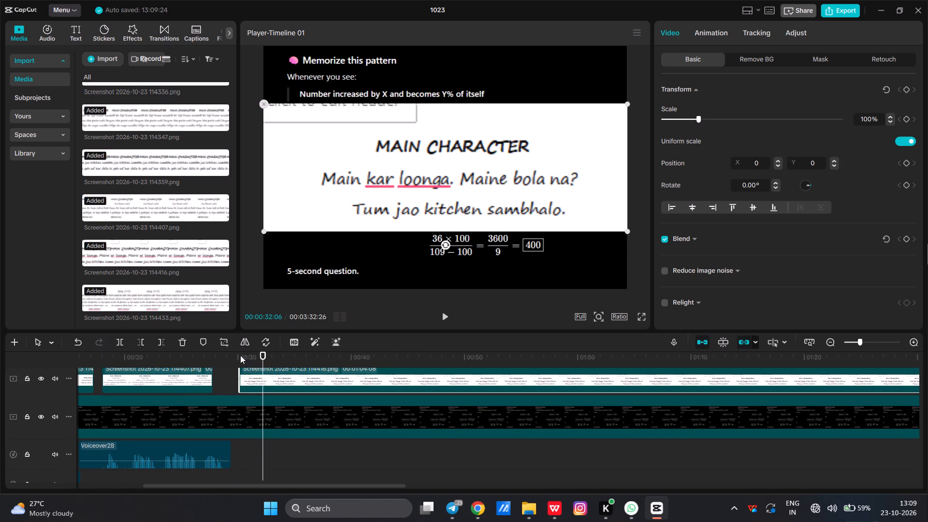
pyautogui.click(240, 355)
pyautogui.click(236, 355)
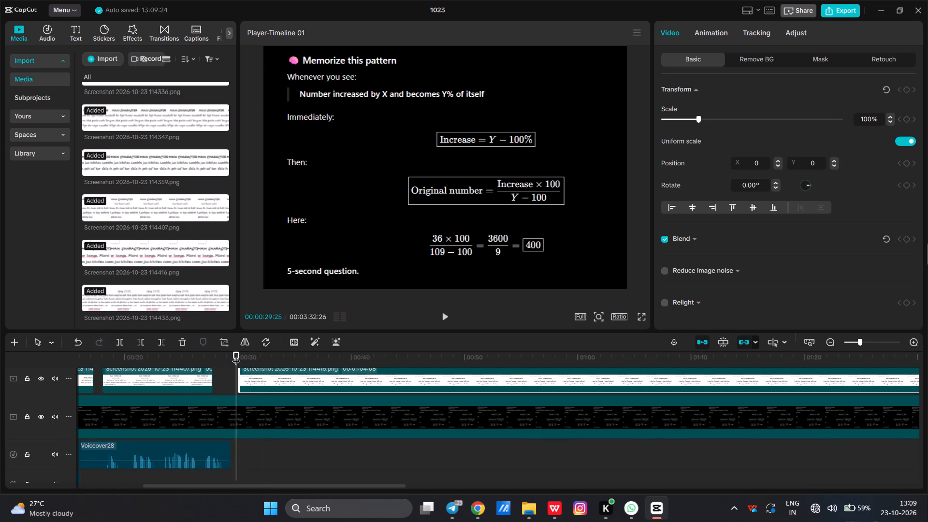
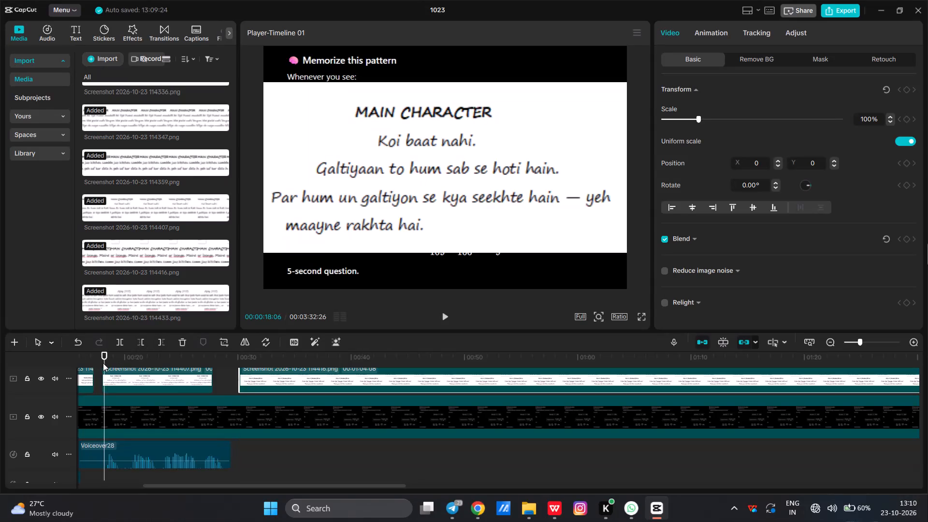
# Play back the voiceovers from 00:00:10:23 and delete the "Koi baat nahi" voiceover take.
pyautogui.moveTo(103, 363); pyautogui.dragTo(204, 377)
pyautogui.scroll(-3, 237, 477)
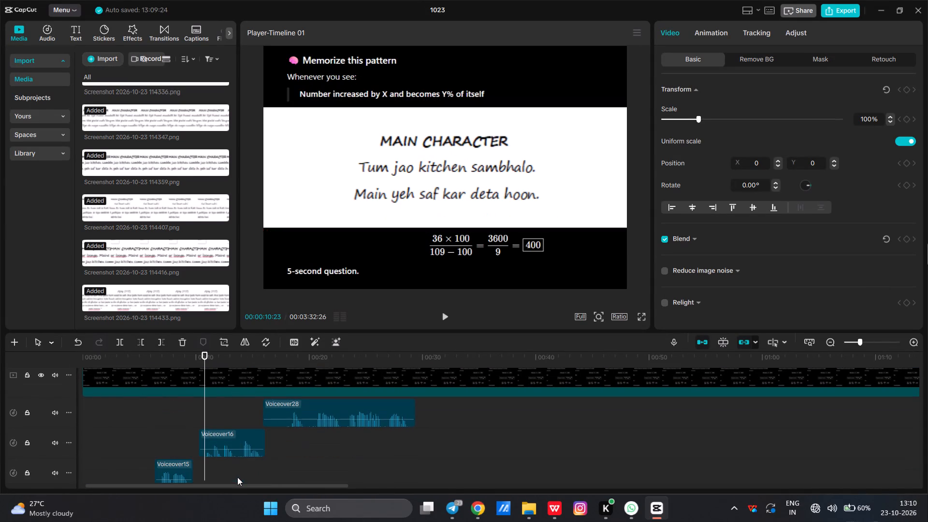
pyautogui.press('space')
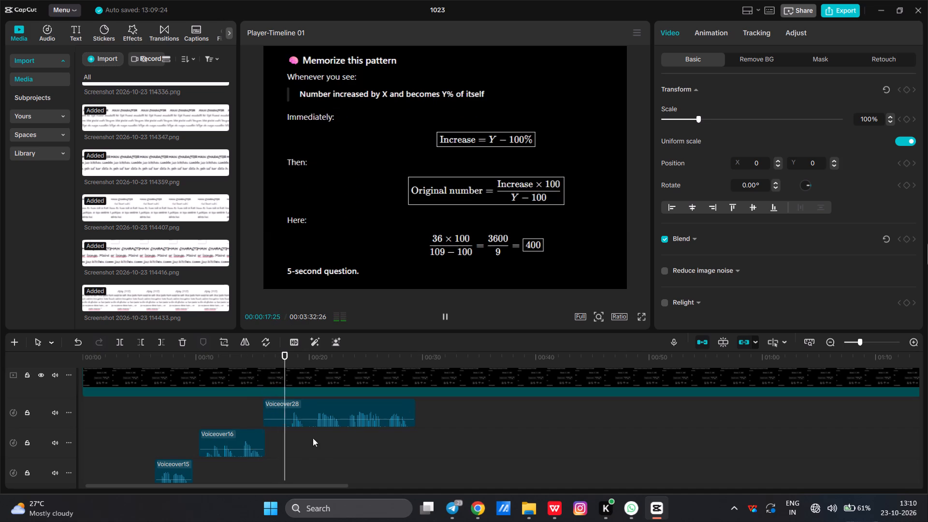
pyautogui.press('space')
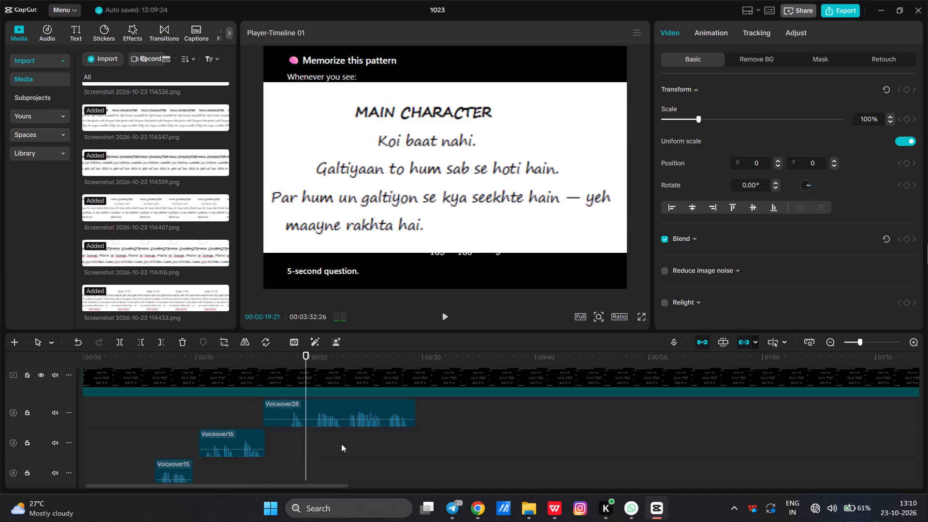
pyautogui.click(344, 416)
pyautogui.press('Delete')
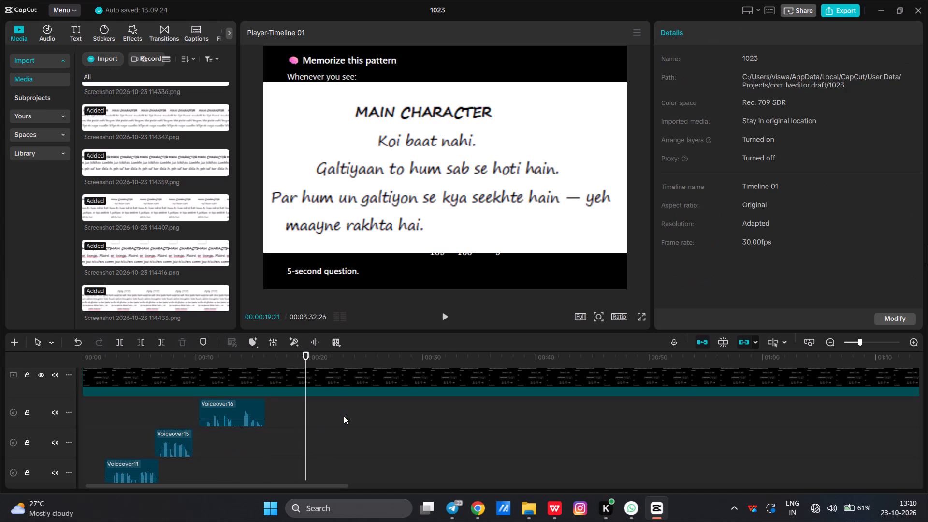
# Record a new "Koi baat nahi" voiceover from 00:00:15:18 to 00:00:26:19.
pyautogui.click(261, 359)
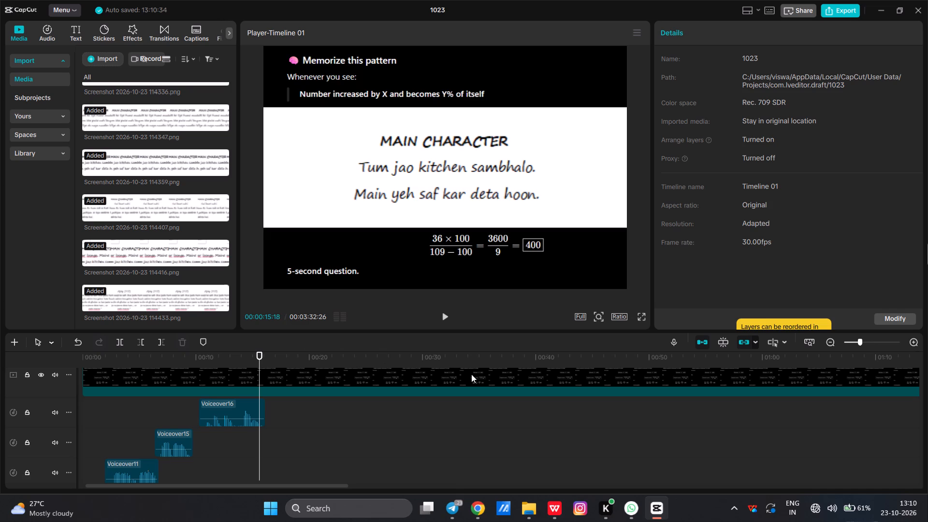
pyautogui.click(674, 339)
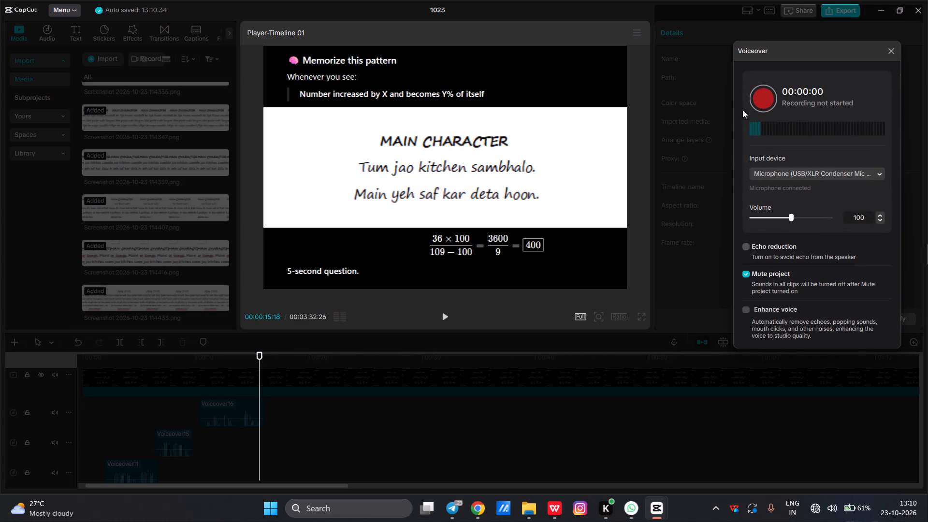
pyautogui.click(776, 91)
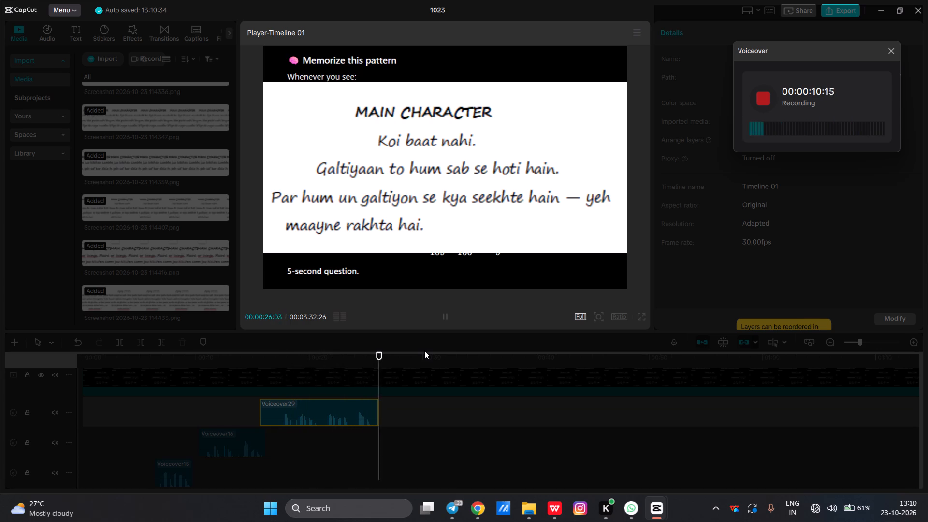
pyautogui.press('space')
pyautogui.click(887, 52)
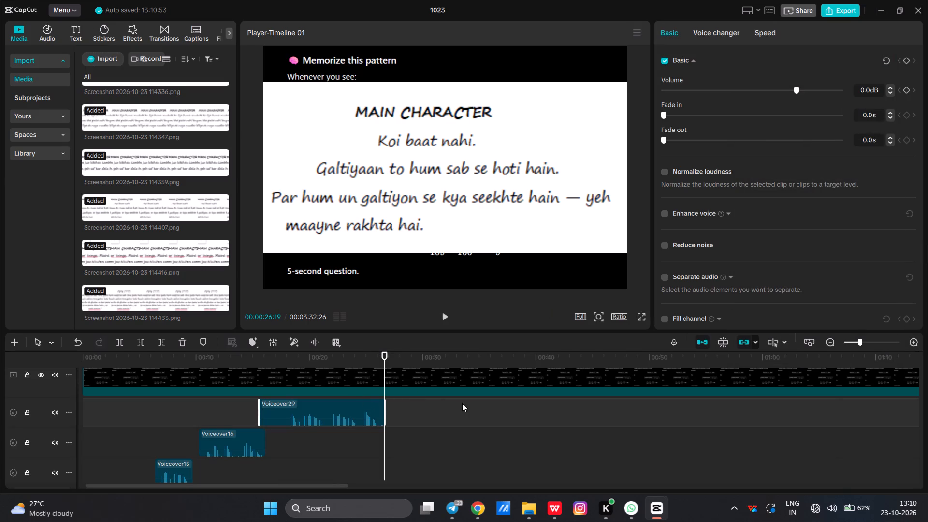
# Move the "Main kar loonga" screenshot clip (114416.png) earlier on its track to start at about 00:00:28:20, and preview it there.
pyautogui.press('space')
pyautogui.scroll(1, 436, 416)
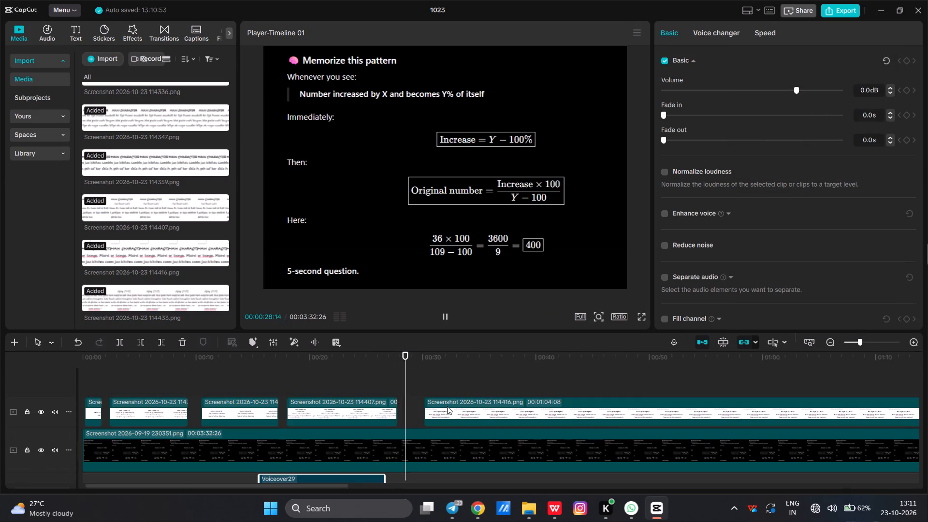
pyautogui.moveTo(462, 403); pyautogui.dragTo(445, 407)
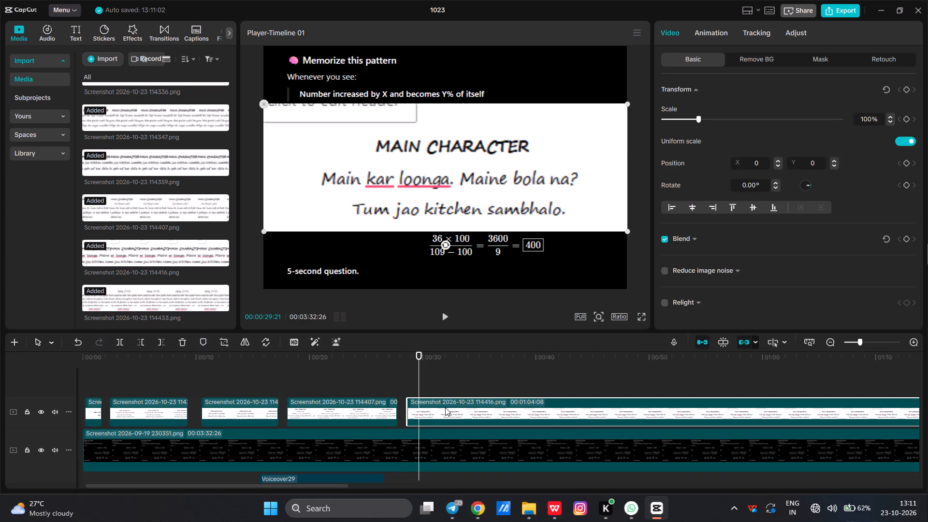
pyautogui.click(404, 360)
pyautogui.press('space')
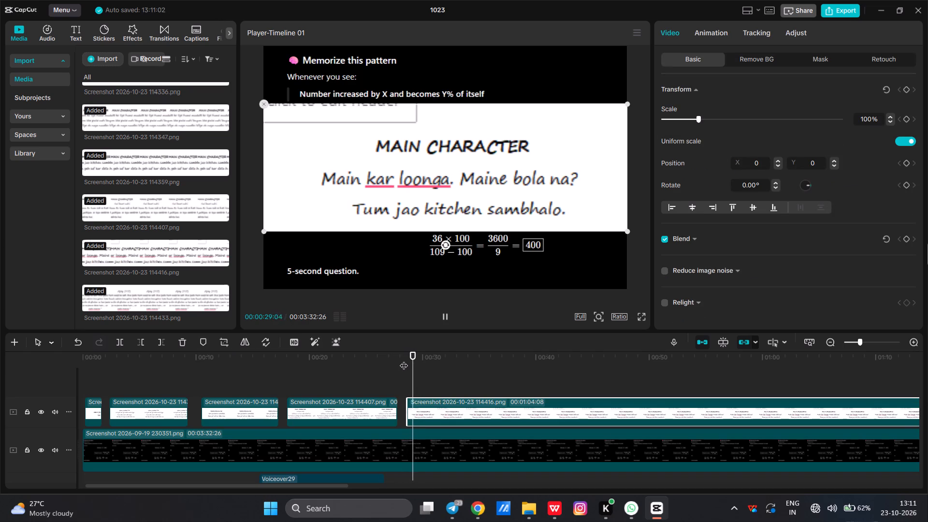
pyautogui.press('space')
pyautogui.press('space')
pyautogui.press('space')
pyautogui.press('space')
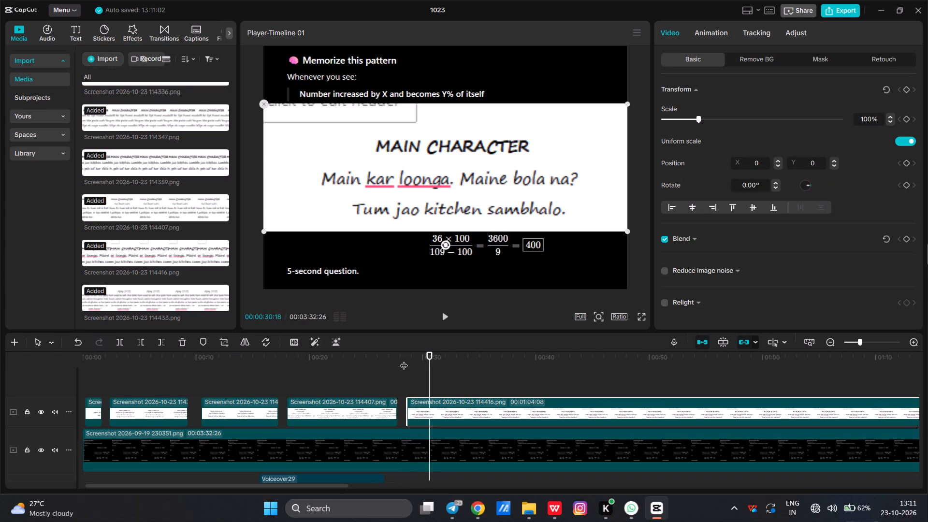
pyautogui.press('space')
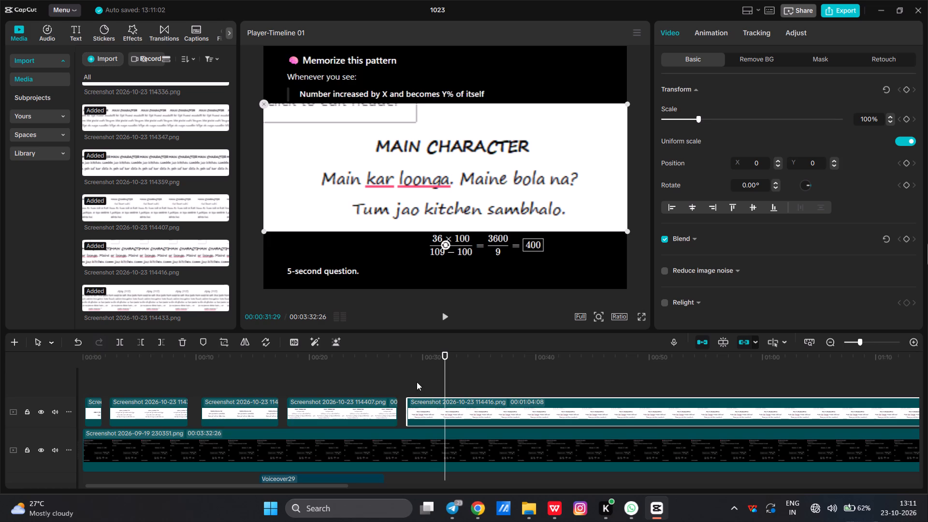
pyautogui.click(403, 359)
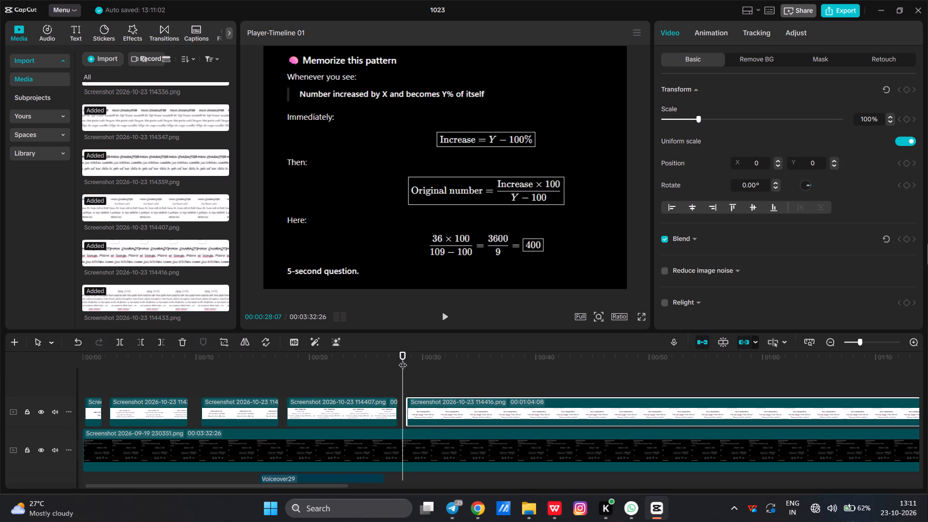
pyautogui.press('space')
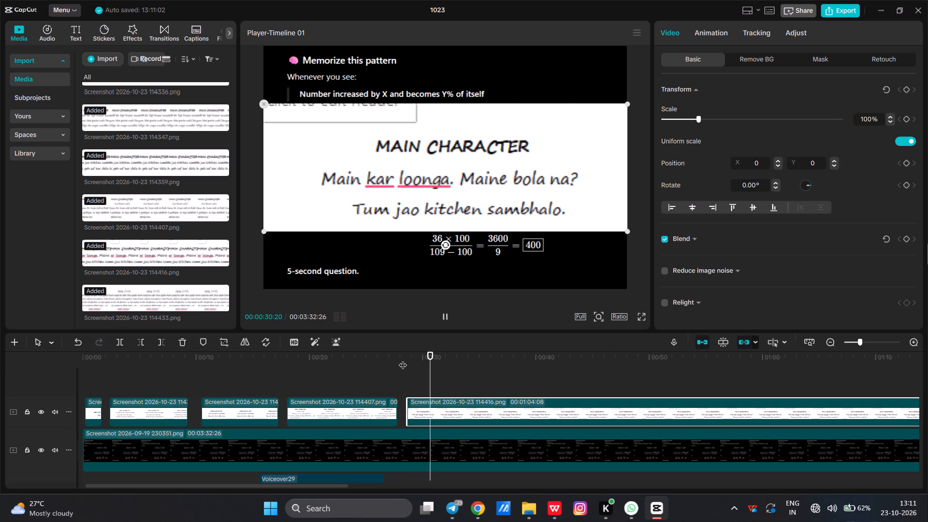
pyautogui.press('space')
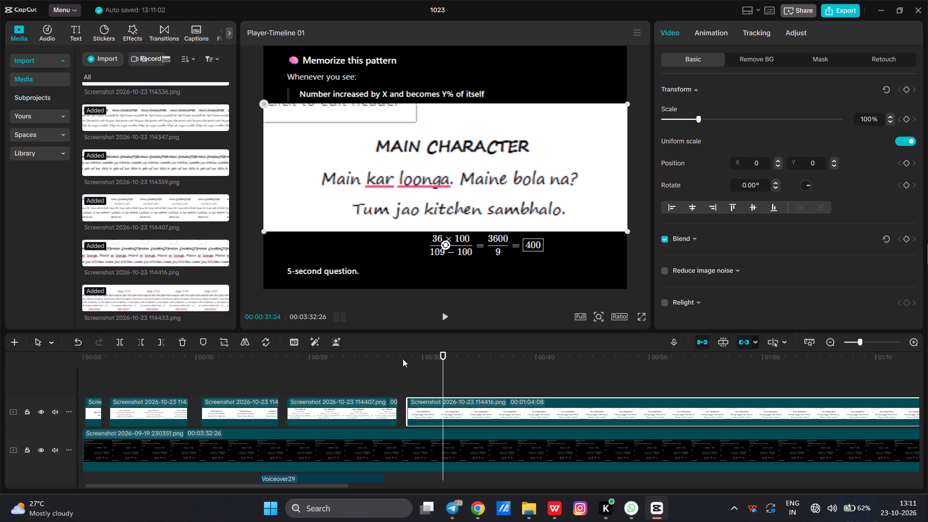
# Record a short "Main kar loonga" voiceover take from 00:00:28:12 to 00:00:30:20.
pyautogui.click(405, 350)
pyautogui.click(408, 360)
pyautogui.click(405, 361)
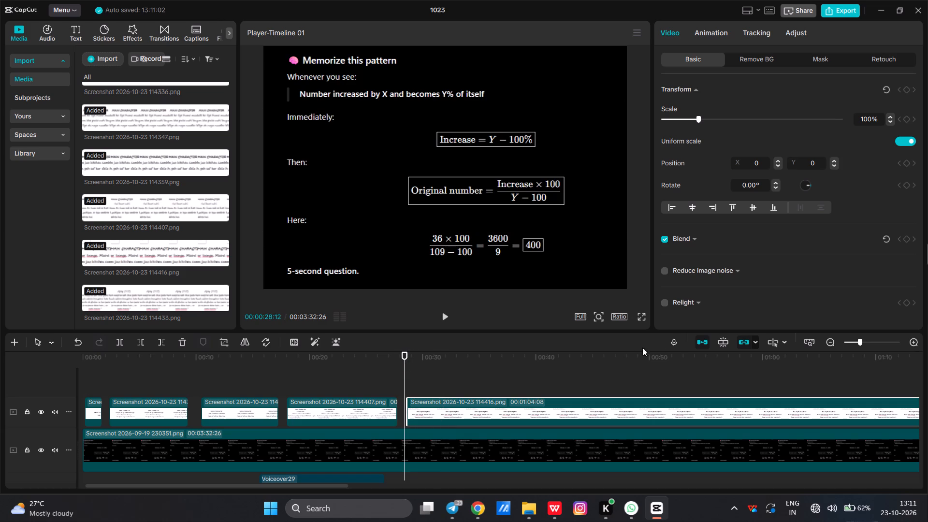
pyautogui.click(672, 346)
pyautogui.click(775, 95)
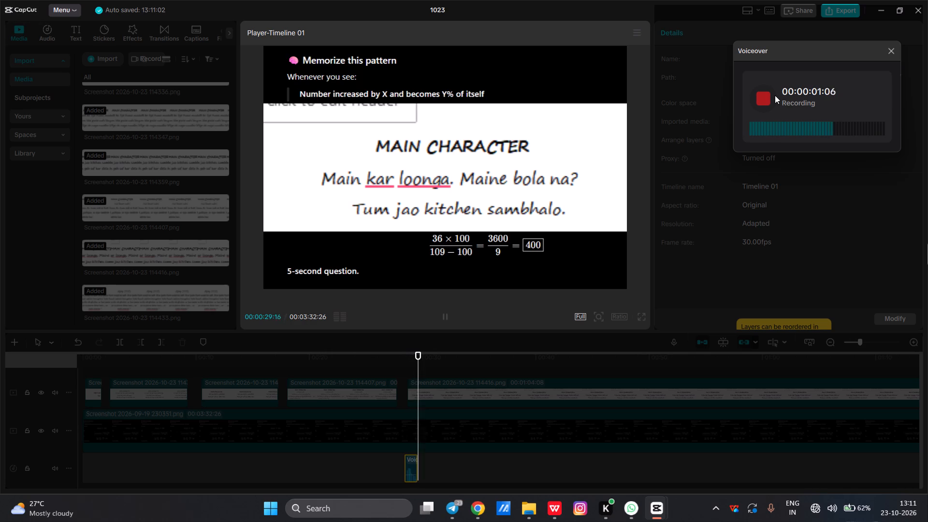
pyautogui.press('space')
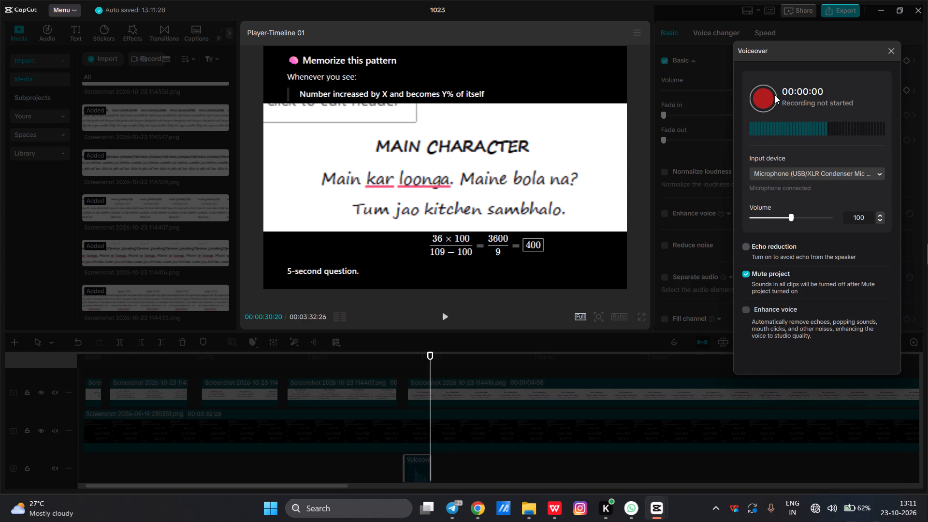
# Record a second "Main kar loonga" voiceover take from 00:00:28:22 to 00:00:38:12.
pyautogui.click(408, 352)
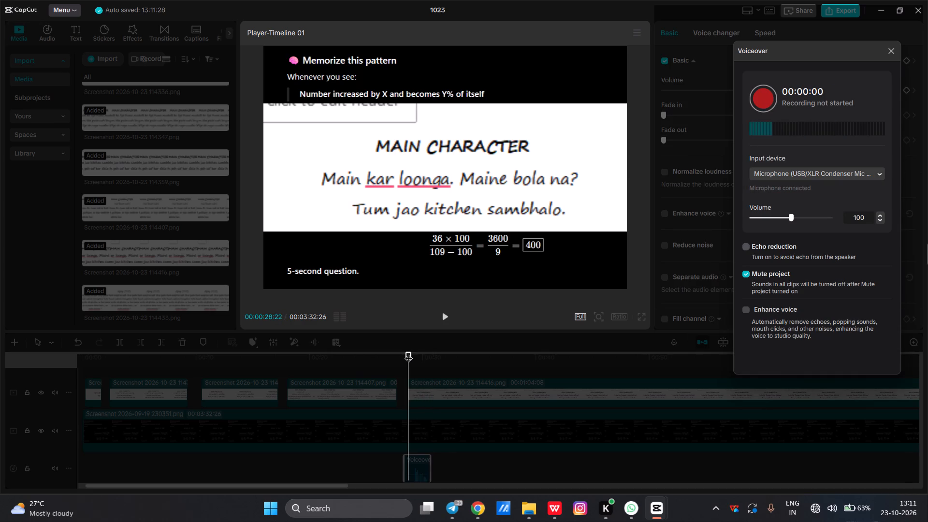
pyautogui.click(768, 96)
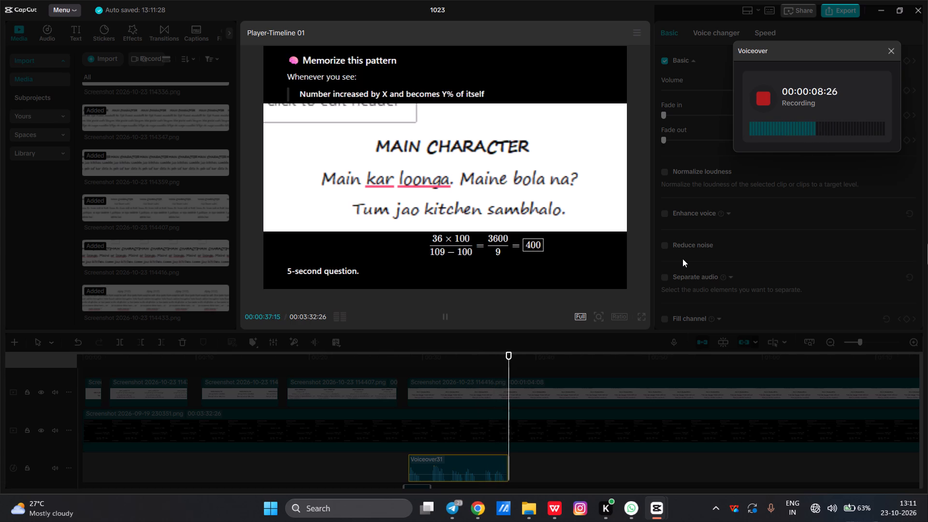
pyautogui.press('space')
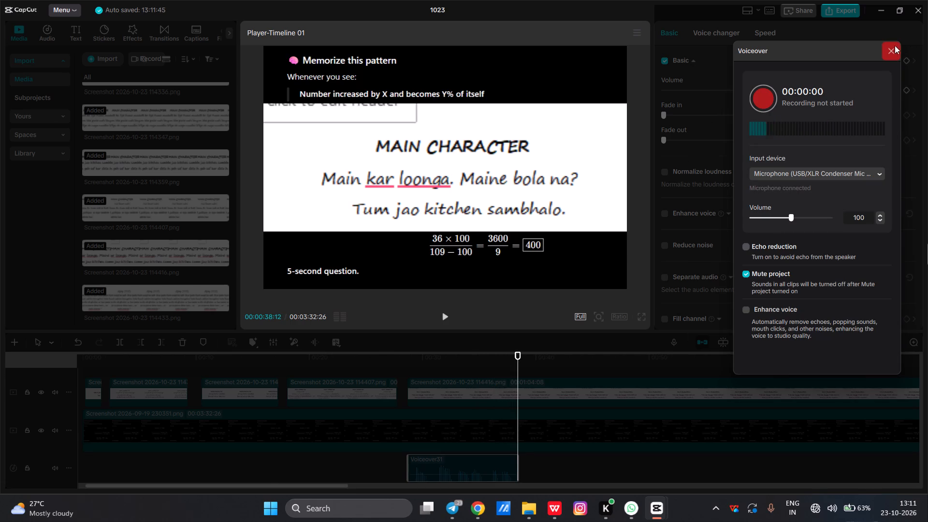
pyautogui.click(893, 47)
# Play back the second "Main kar loonga" take, replaying it from 00:00:32:15 to check the delivery.
pyautogui.click(432, 362)
pyautogui.press('space')
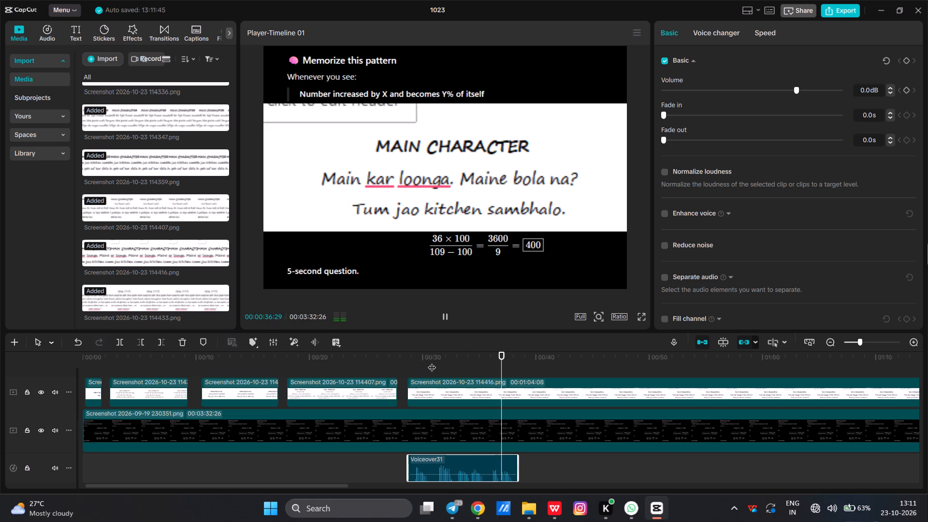
pyautogui.press('space')
pyautogui.press('space')
pyautogui.press('space')
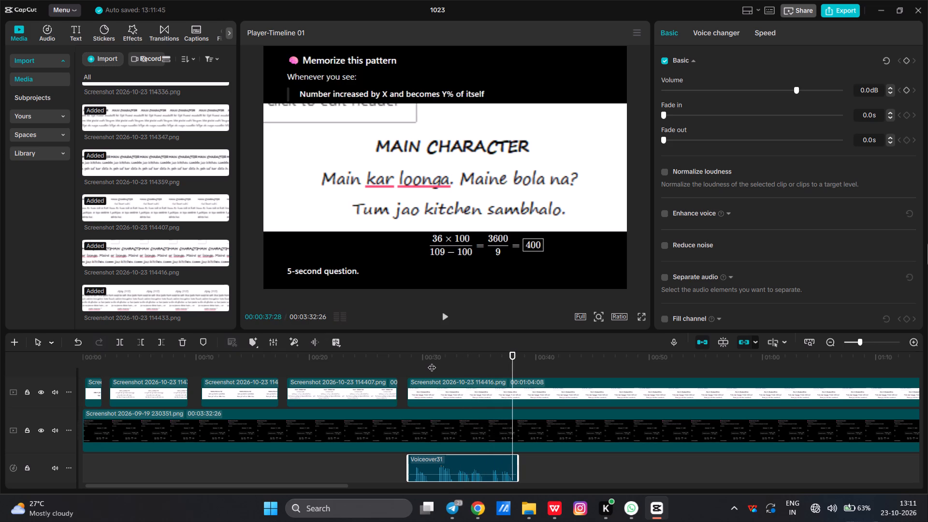
pyautogui.scroll(-1, 377, 463)
pyautogui.keyDown('ctrl'); pyautogui.scroll(2, 475, 457); pyautogui.keyUp('ctrl')
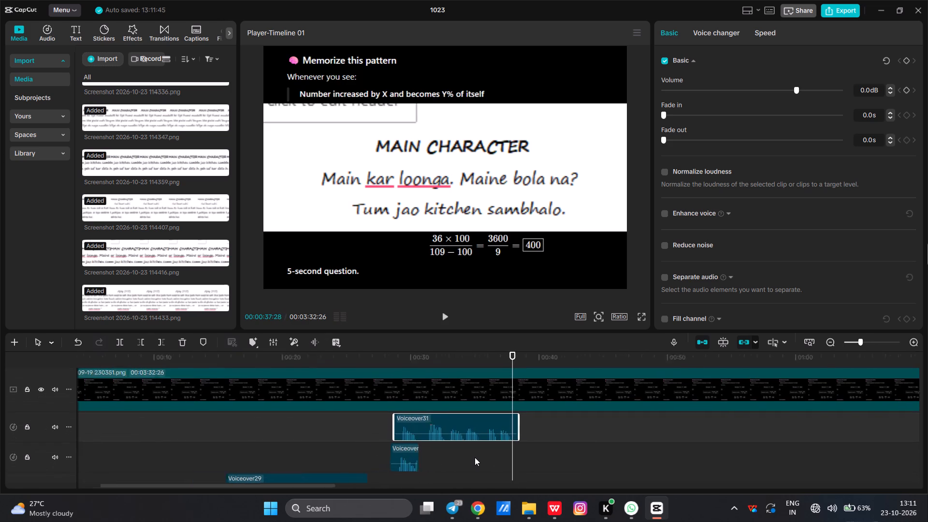
pyautogui.keyDown('ctrl'); pyautogui.scroll(8, 475, 457); pyautogui.keyUp('ctrl')
pyautogui.click(345, 356)
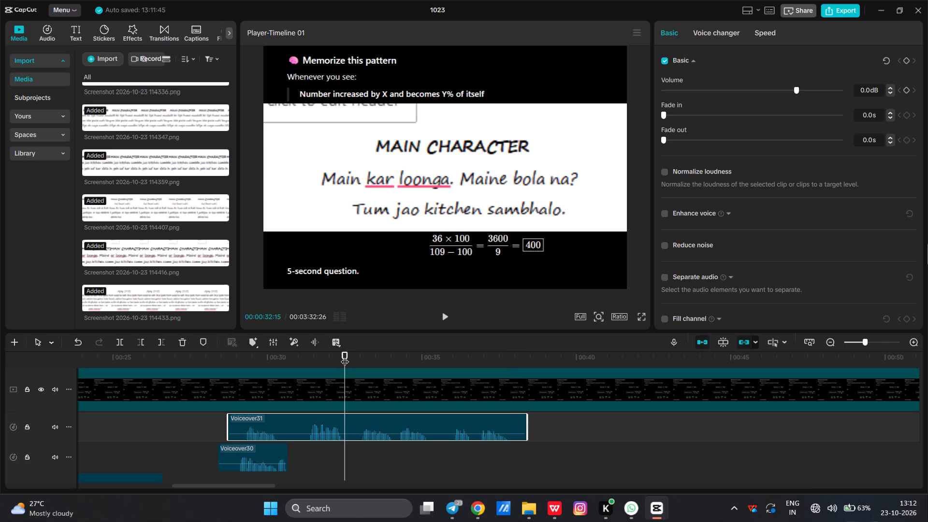
pyautogui.press('space')
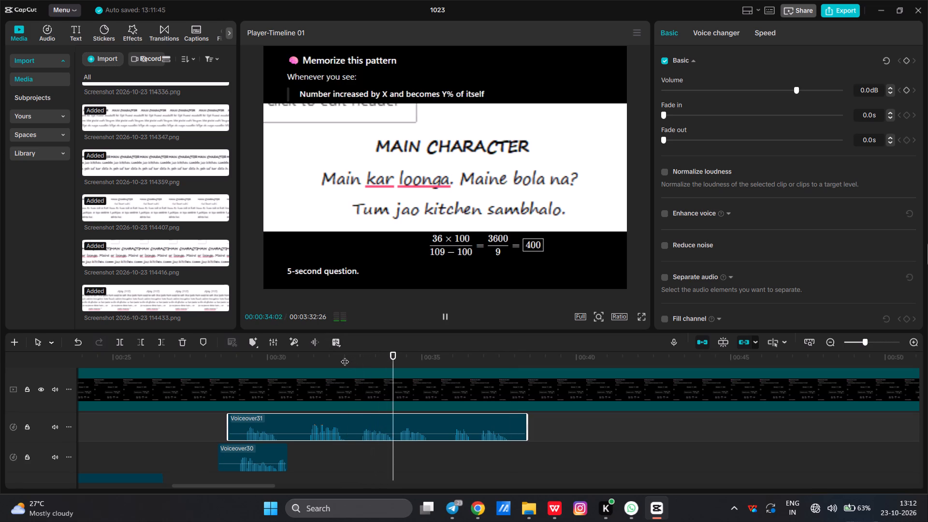
pyautogui.press('space')
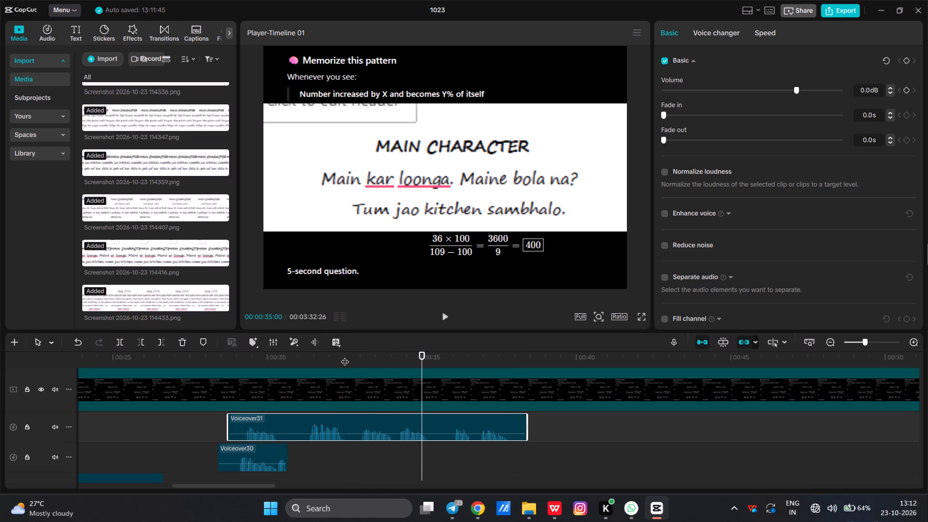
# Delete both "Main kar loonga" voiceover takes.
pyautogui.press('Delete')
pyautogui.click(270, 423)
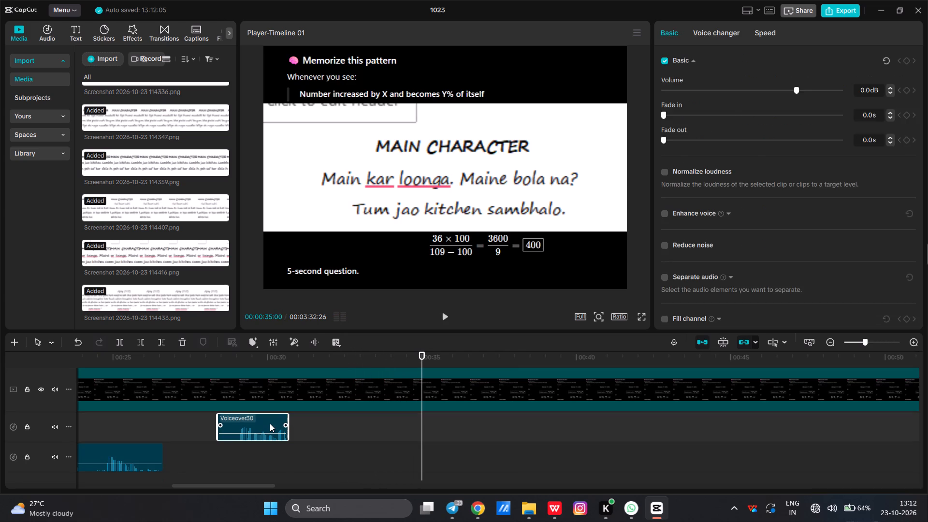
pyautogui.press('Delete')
# Record a new "Main kar loonga" voiceover from 00:00:27:19 to 00:00:42:03.
pyautogui.click(194, 360)
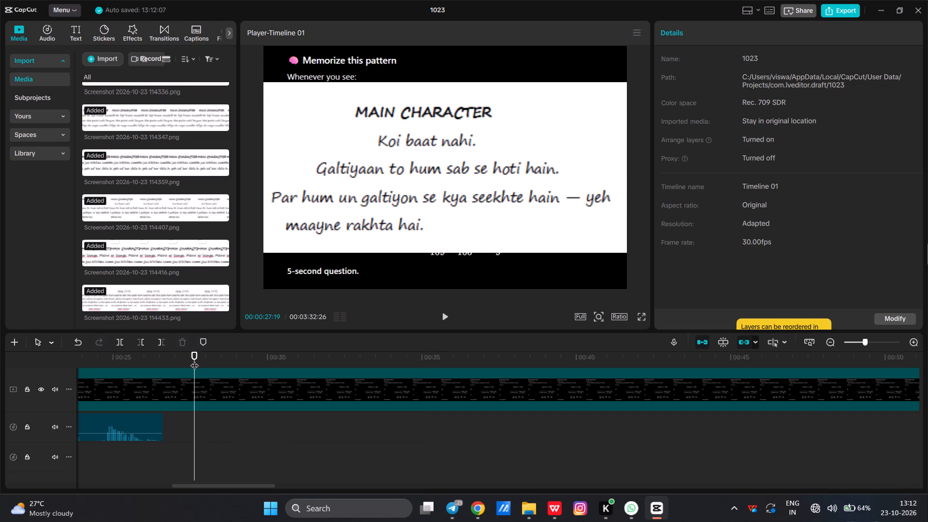
pyautogui.click(671, 342)
pyautogui.click(775, 101)
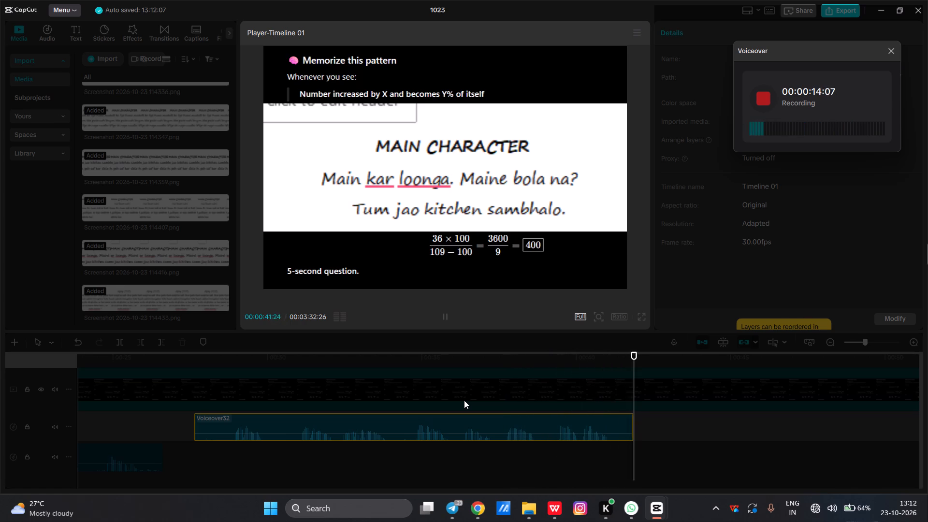
pyautogui.press('space')
pyautogui.click(899, 50)
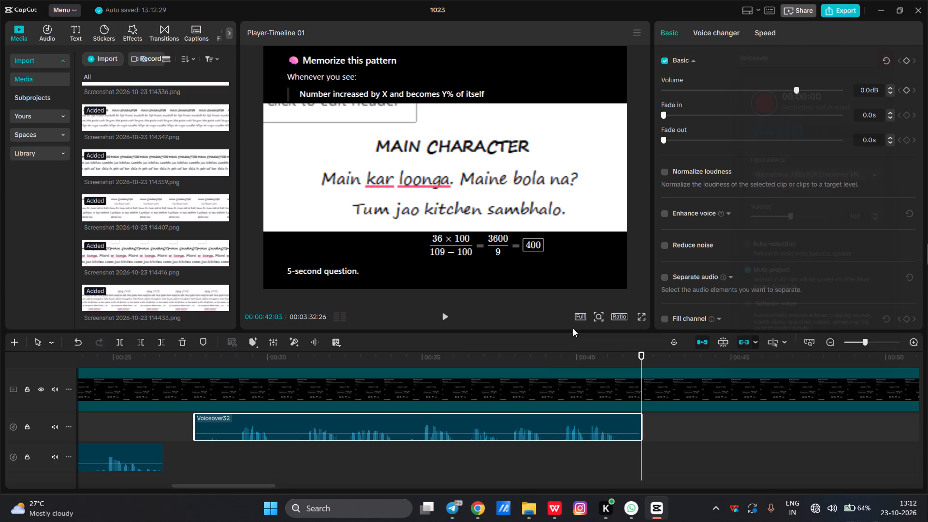
# Play back the new "Main kar loonga" voiceover, split it at 00:00:36:09 and delete the part before the cut.
pyautogui.click(498, 367)
pyautogui.press('space')
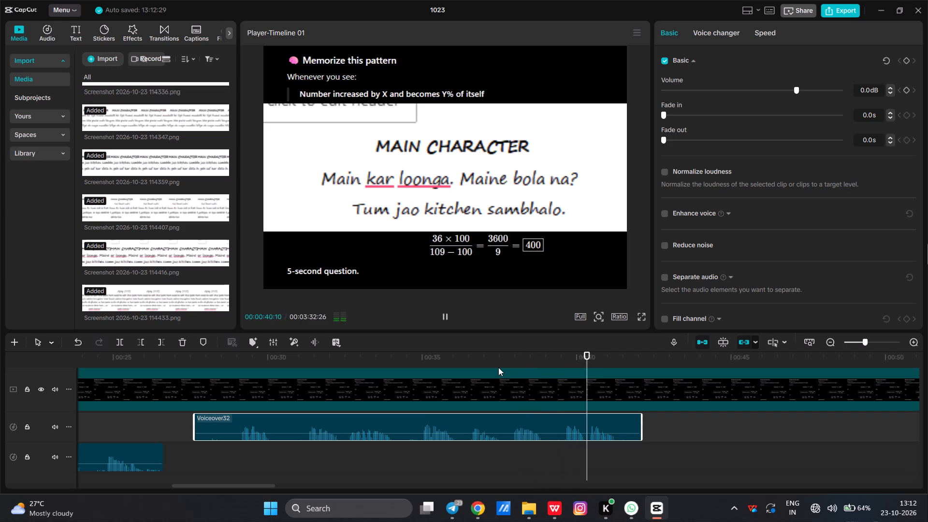
pyautogui.click(449, 355)
pyautogui.press('space')
pyautogui.press('space')
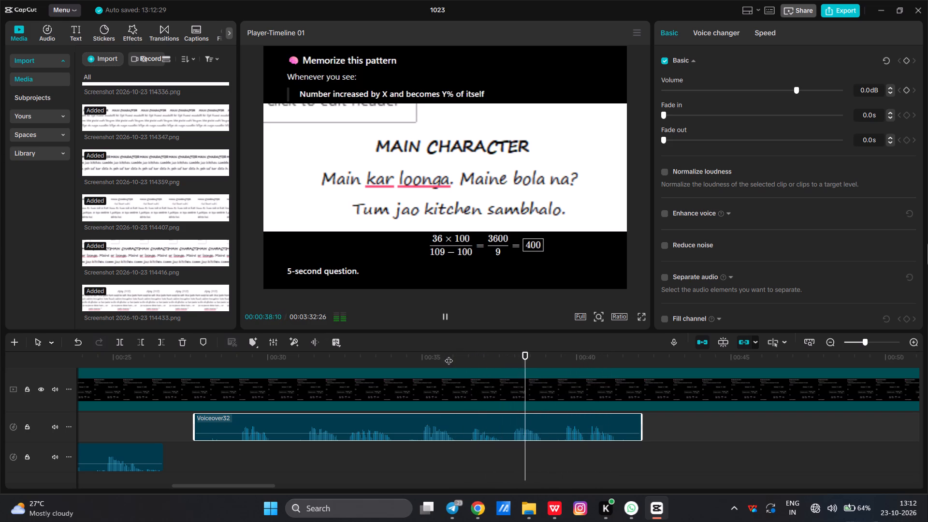
pyautogui.press('space')
pyautogui.click(436, 350)
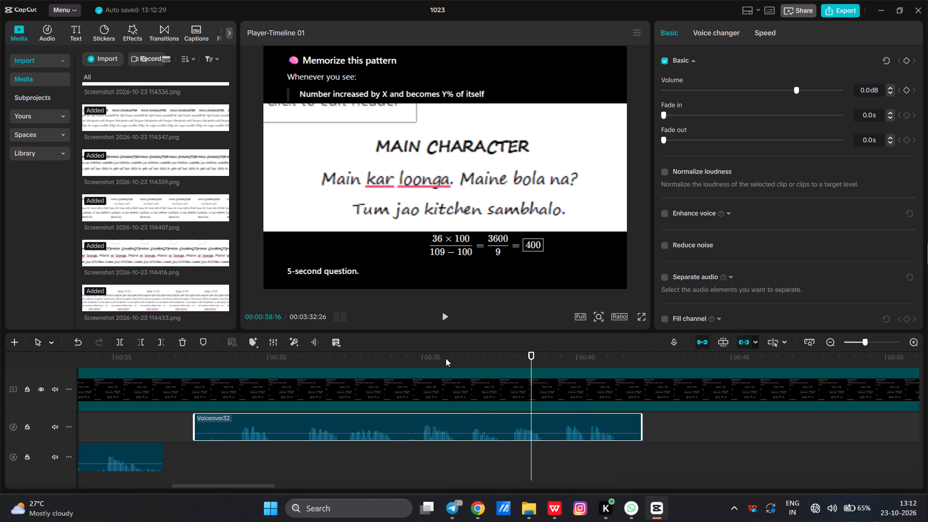
pyautogui.click(446, 358)
pyautogui.press('space')
pyautogui.press('space')
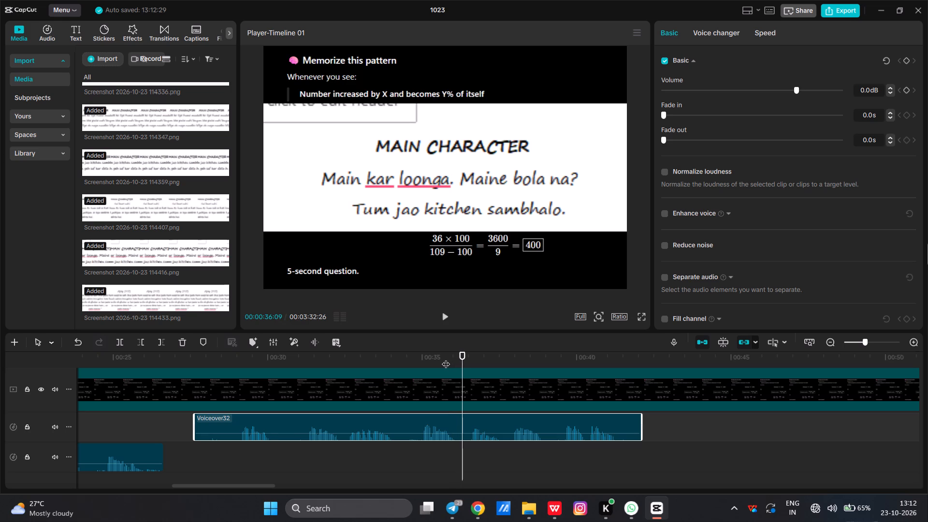
pyautogui.hotkey('ctrl', 'b')
pyautogui.click(413, 422)
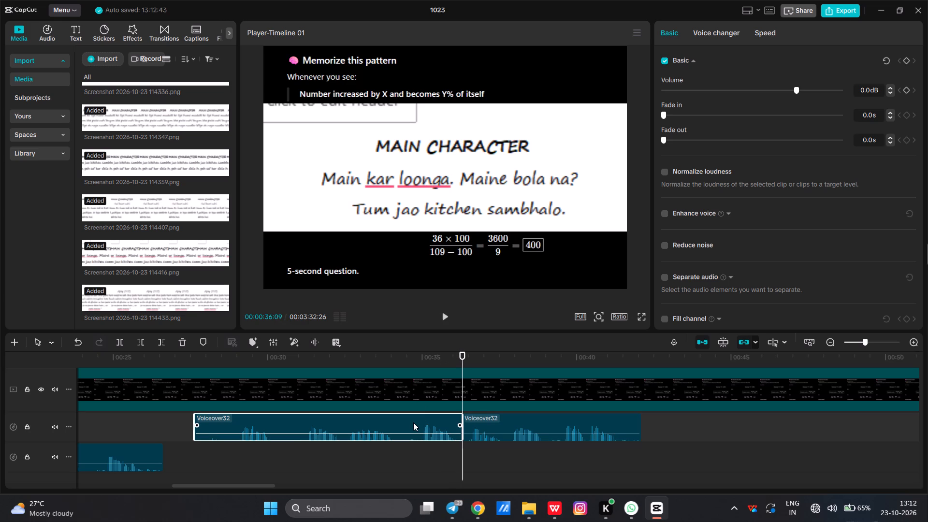
pyautogui.press('Delete')
# Move the remaining "Main kar loonga" voiceover to start at about 00:00:26 and play back its opening.
pyautogui.moveTo(520, 419); pyautogui.dragTo(270, 438)
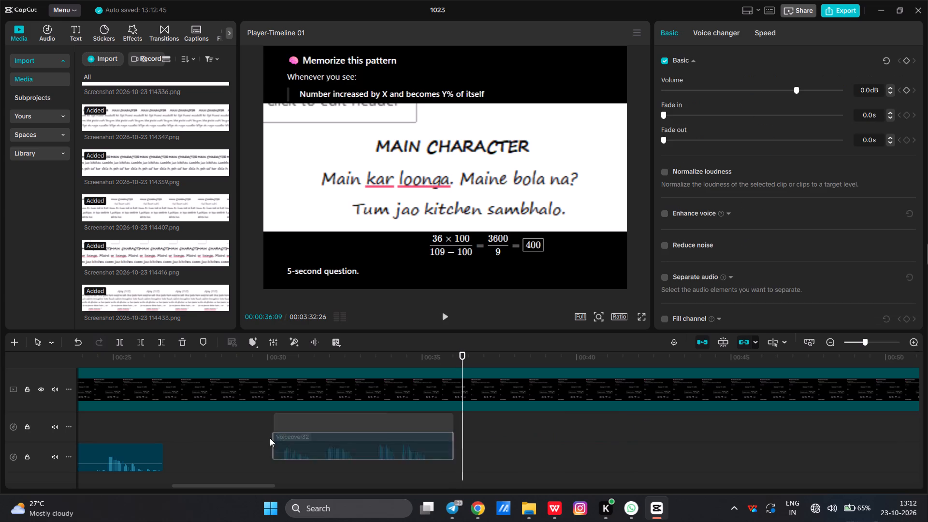
pyautogui.moveTo(270, 438); pyautogui.dragTo(212, 432)
pyautogui.click(145, 361)
pyautogui.write('b')
pyautogui.press('space')
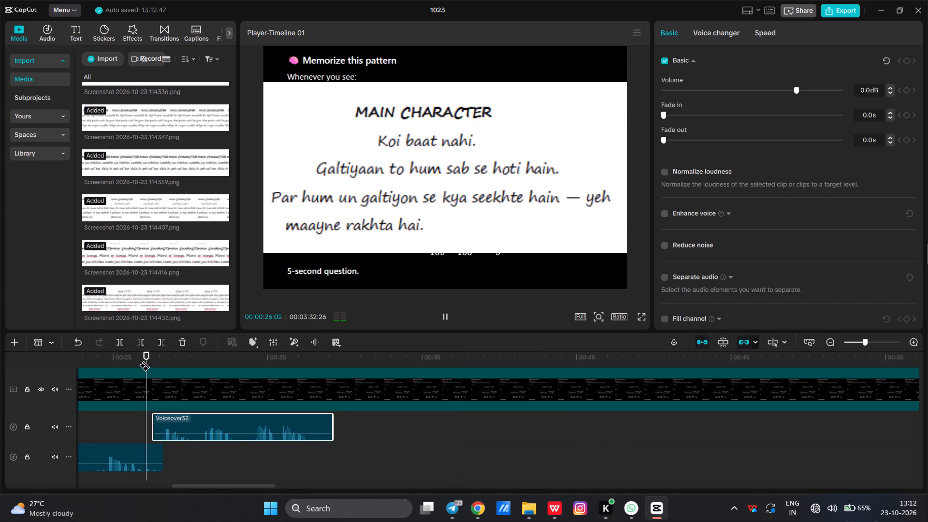
pyautogui.press('space')
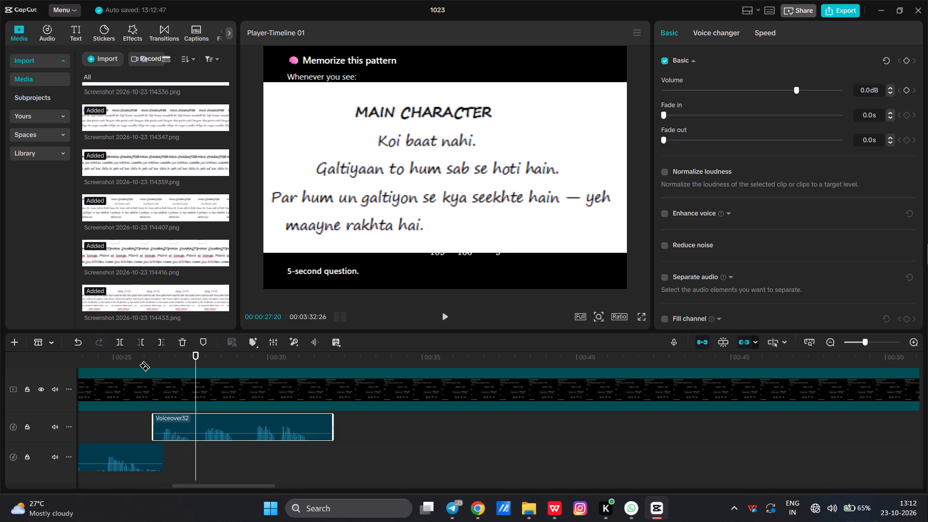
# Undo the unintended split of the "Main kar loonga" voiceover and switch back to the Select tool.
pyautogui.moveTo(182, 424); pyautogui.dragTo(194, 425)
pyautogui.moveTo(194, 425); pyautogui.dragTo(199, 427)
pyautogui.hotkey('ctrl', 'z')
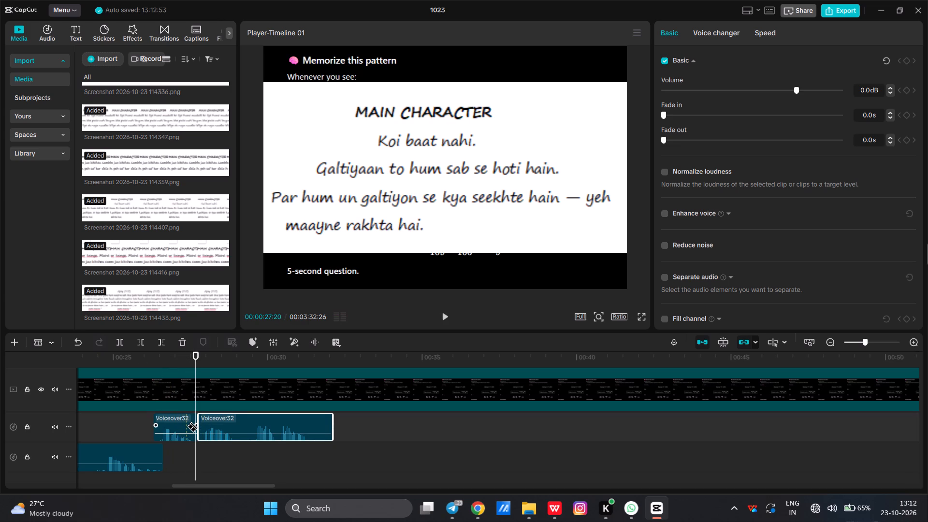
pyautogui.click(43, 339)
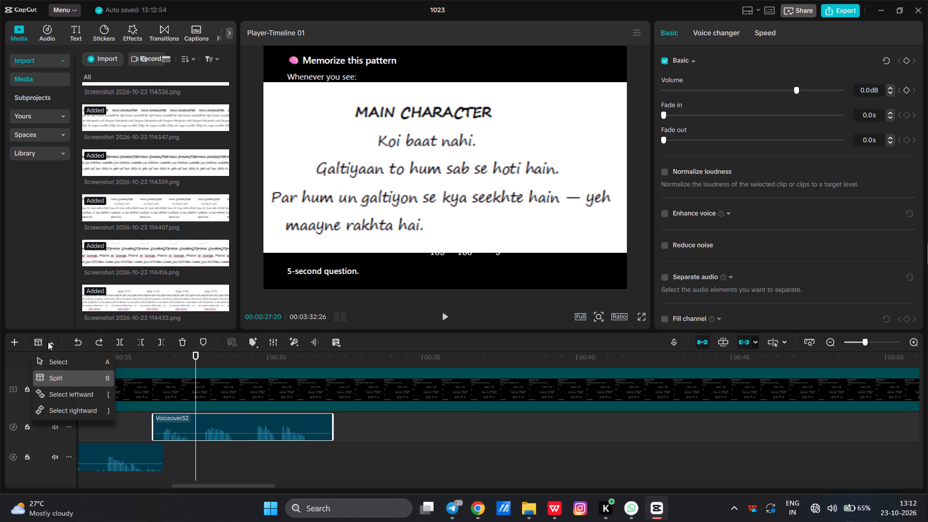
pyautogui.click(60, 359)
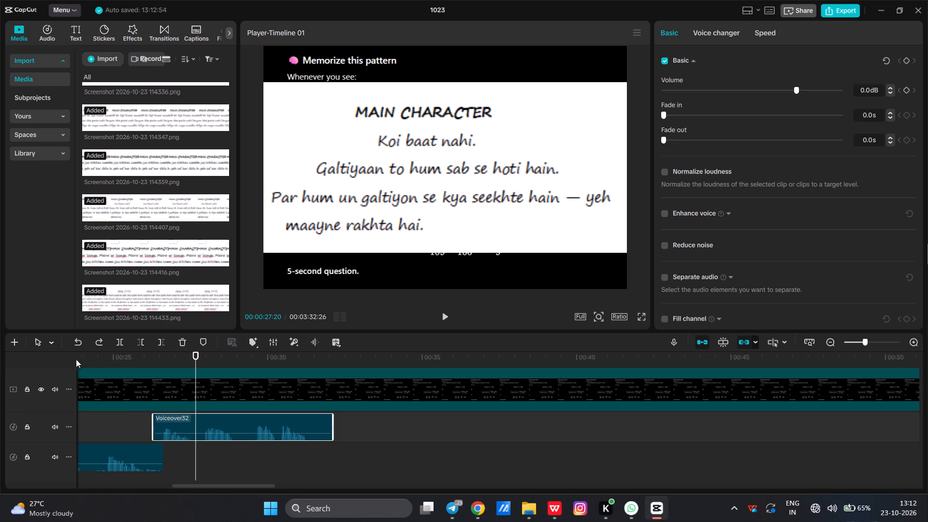
# Play back the repositioned "Main kar loonga" voiceover from about 00:00:26.
pyautogui.click(148, 358)
pyautogui.press('space')
pyautogui.press('space')
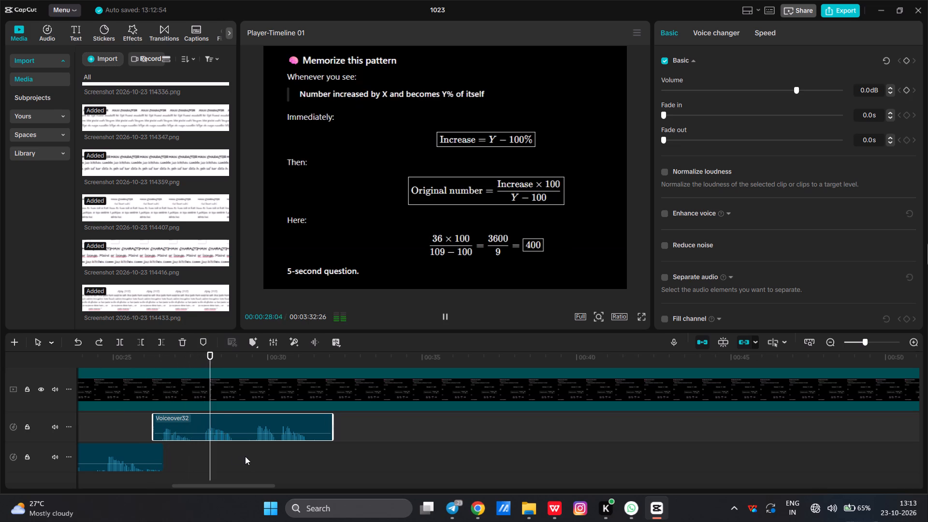
# Split the "Main kar loonga" screenshot clip (114416) at 00:00:36:10 and delete the portion after the cut.
pyautogui.hscroll(1, 245, 456)
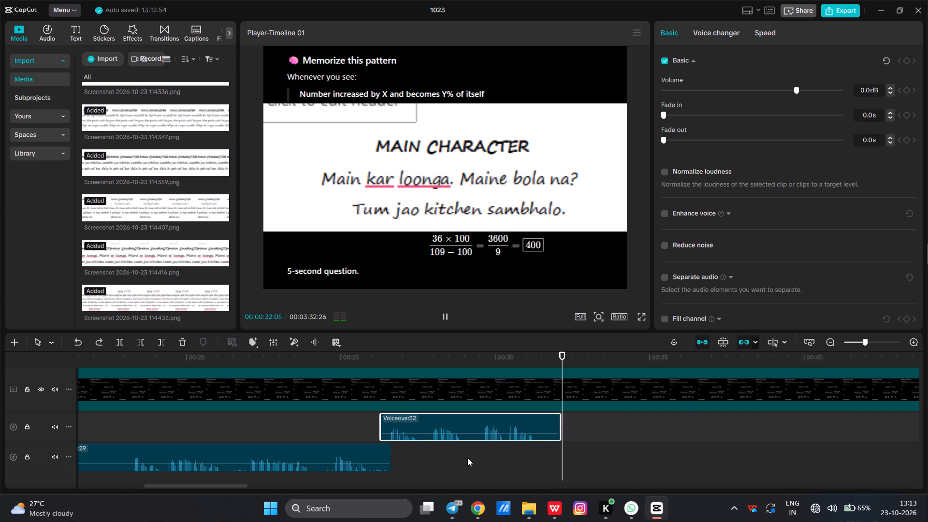
pyautogui.keyDown('ctrl'); pyautogui.scroll(-4, 690, 450); pyautogui.keyUp('ctrl')
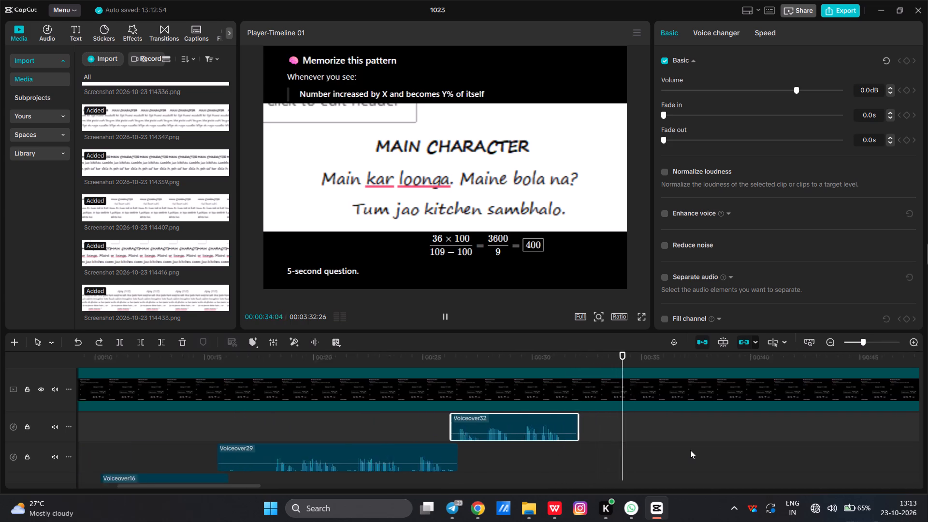
pyautogui.keyDown('ctrl'); pyautogui.scroll(-5, 690, 450); pyautogui.keyUp('ctrl')
pyautogui.scroll(2, 690, 450)
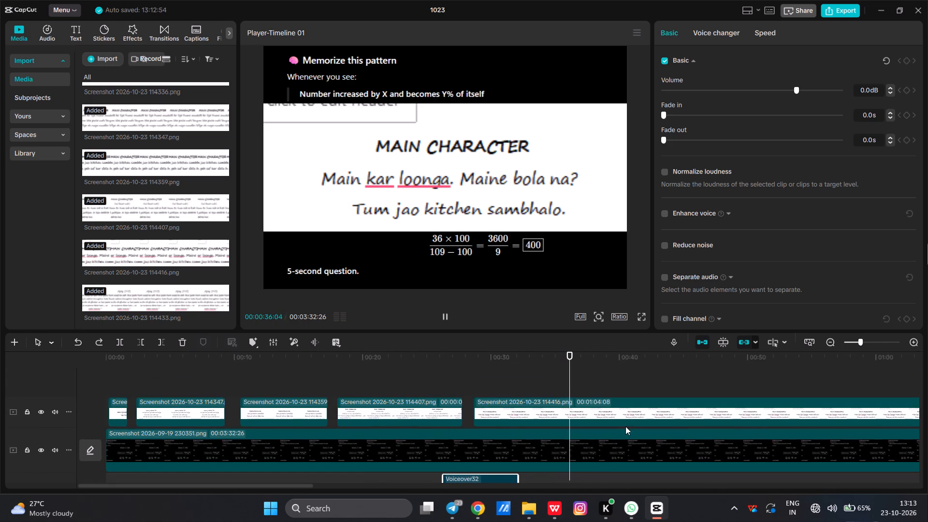
pyautogui.press('space')
pyautogui.hotkey('ctrl', 'b')
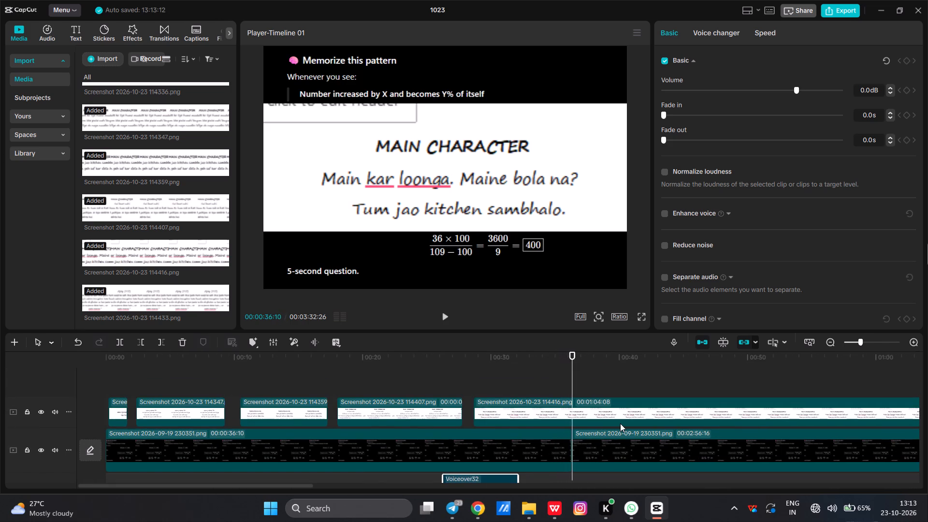
pyautogui.hotkey('ctrl', 'z')
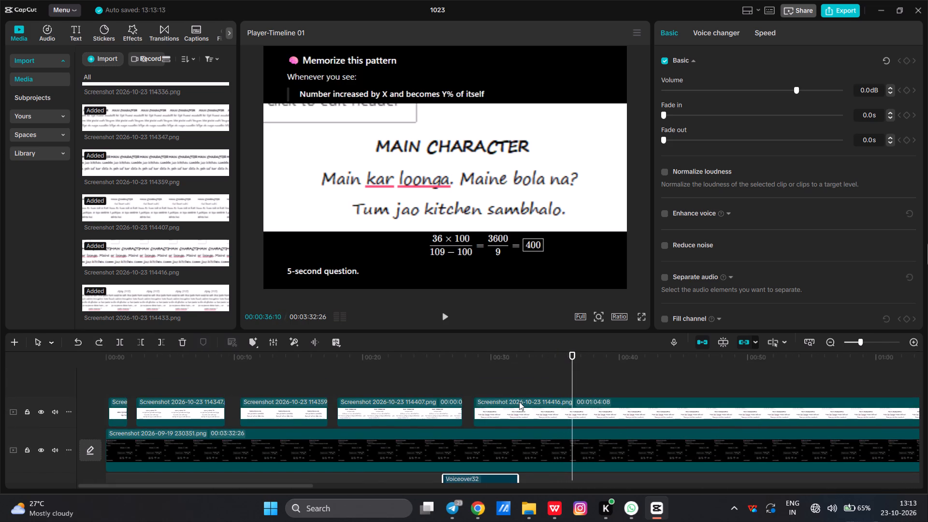
pyautogui.click(519, 402)
pyautogui.hotkey('ctrl', 'b')
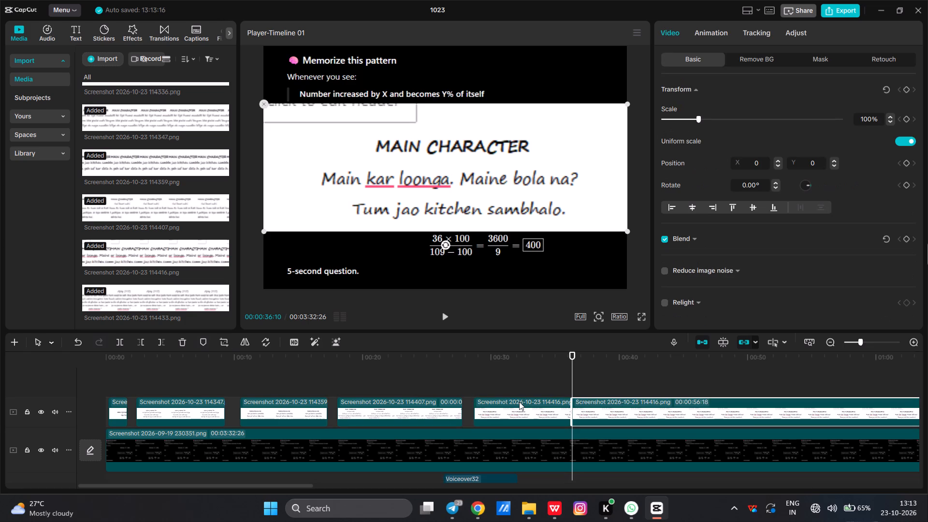
pyautogui.press('Delete')
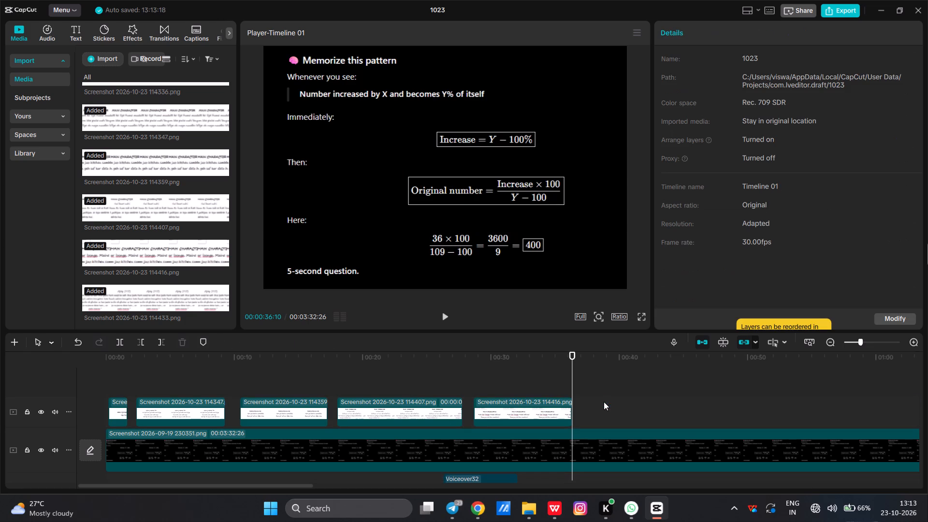
# Trim the end of the "Main kar loonga" screenshot clip back to about 00:00:33.
pyautogui.click(534, 402)
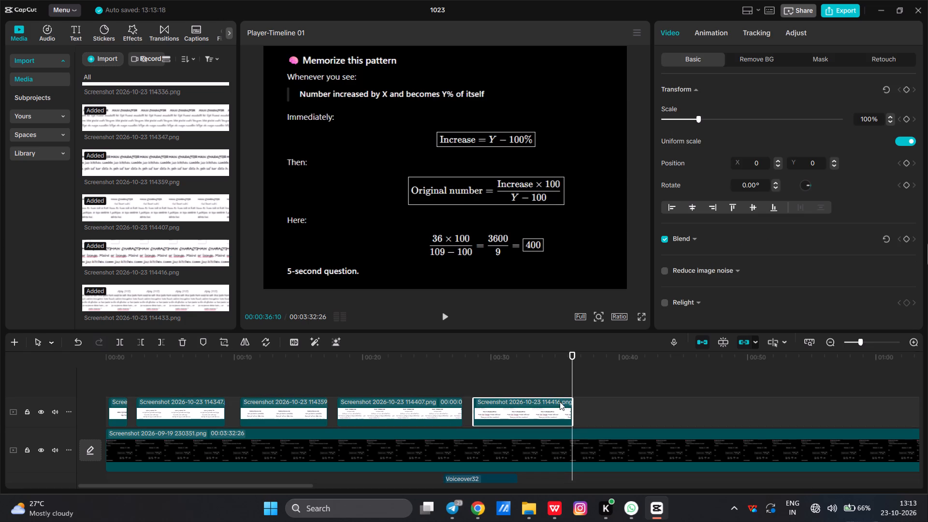
pyautogui.moveTo(569, 403); pyautogui.dragTo(530, 413)
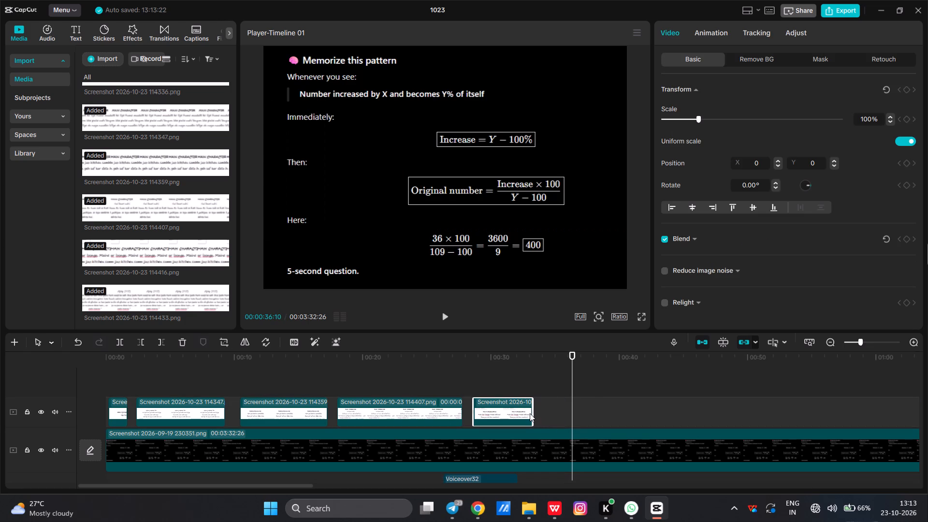
# Move the "Zakhm waqt ke sath" screenshot clip (114433) from late in the timeline to start at about 00:00:34.
pyautogui.moveTo(593, 354); pyautogui.dragTo(927, 350)
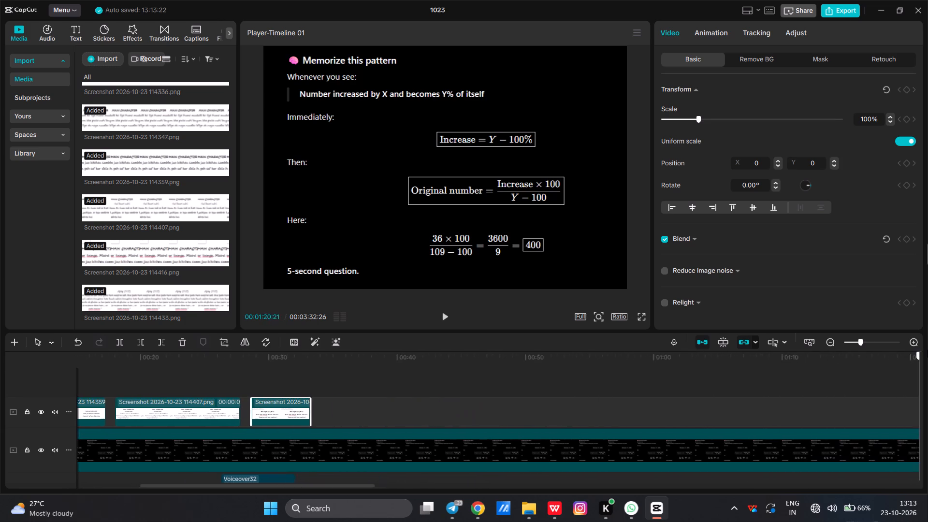
pyautogui.moveTo(927, 350); pyautogui.dragTo(927, 351)
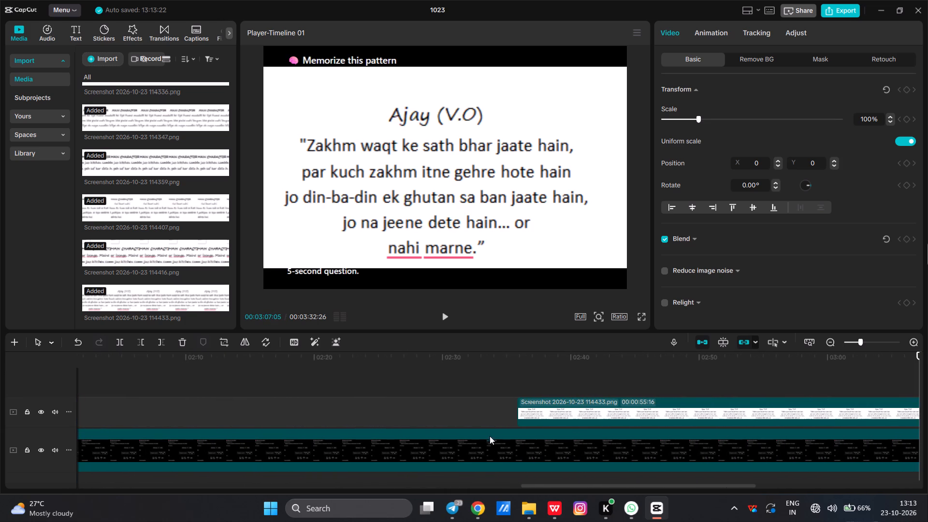
pyautogui.moveTo(555, 408); pyautogui.dragTo(122, 413)
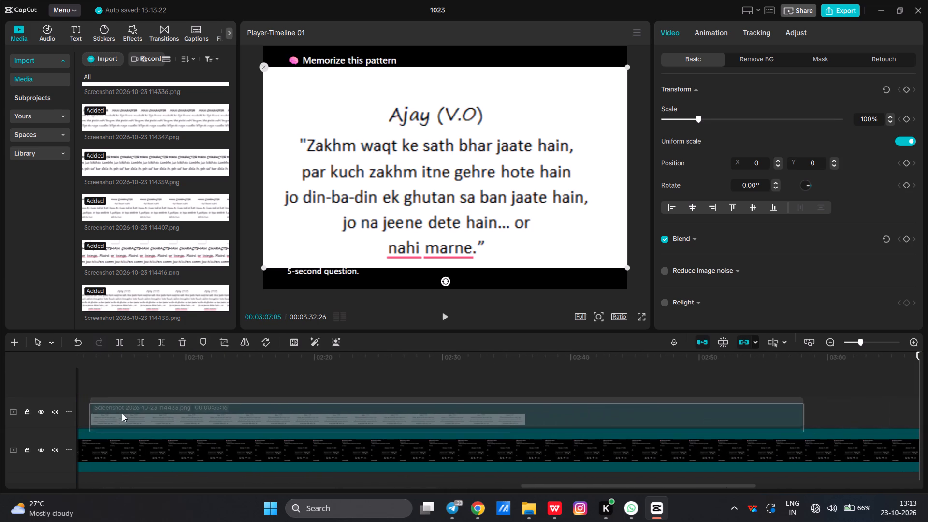
pyautogui.moveTo(122, 413); pyautogui.dragTo(58, 416)
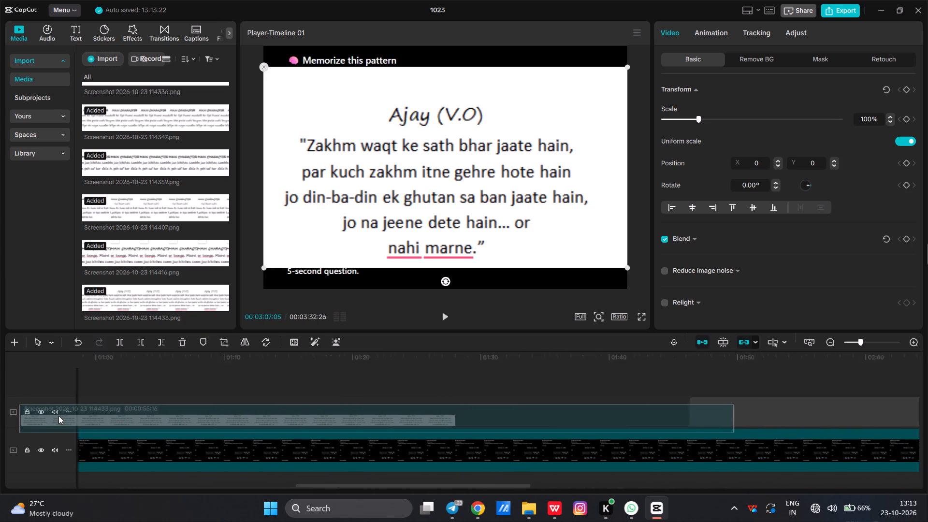
pyautogui.moveTo(58, 416); pyautogui.dragTo(525, 409)
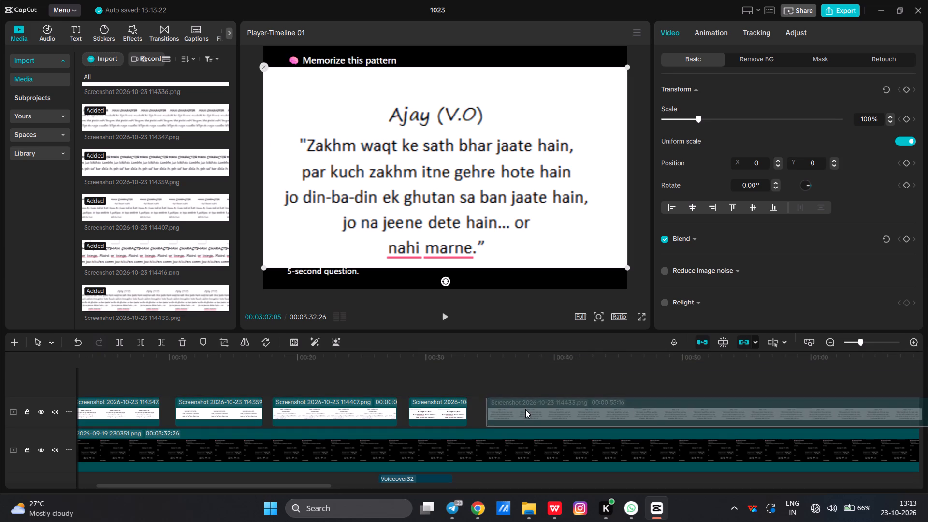
pyautogui.moveTo(525, 409); pyautogui.dragTo(517, 408)
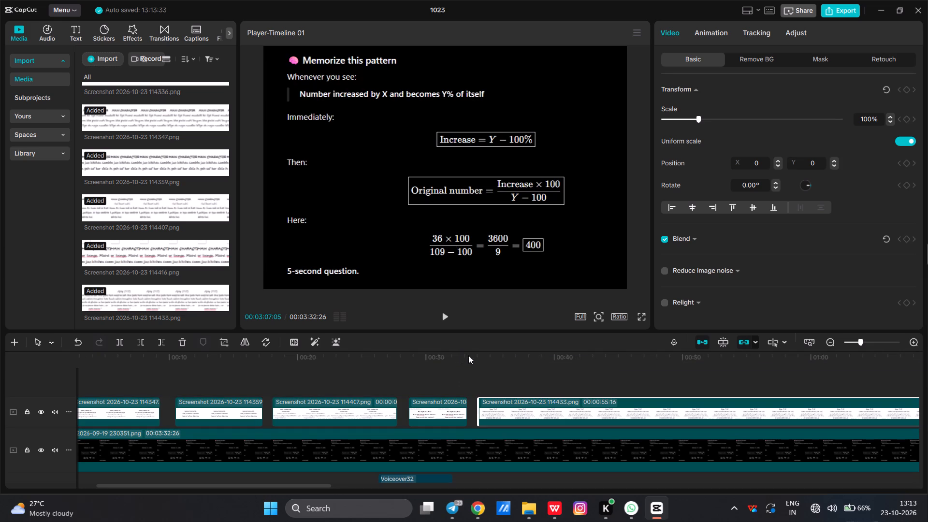
# Play back the transition into the "Zakhm waqt ke sath" screenshot from 00:00:33:09 to 00:00:35:04.
pyautogui.click(468, 355)
pyautogui.press('space')
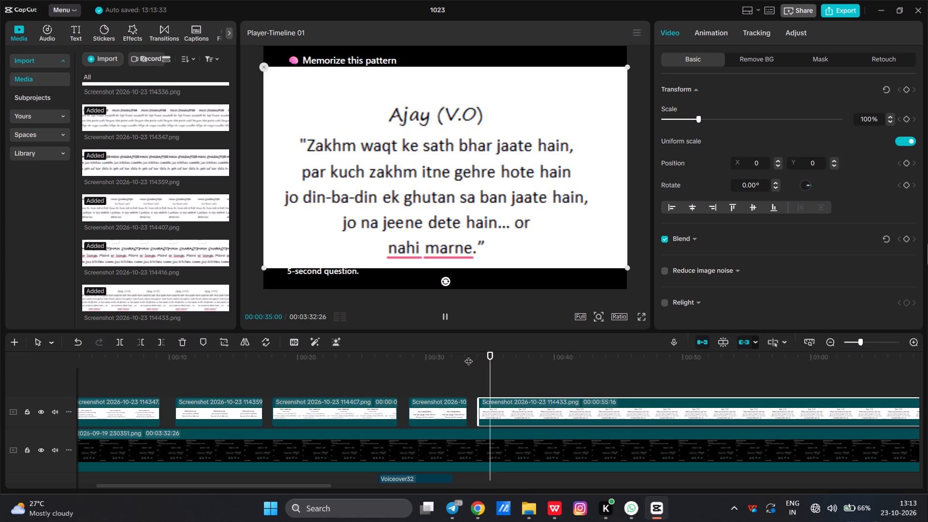
pyautogui.press('space')
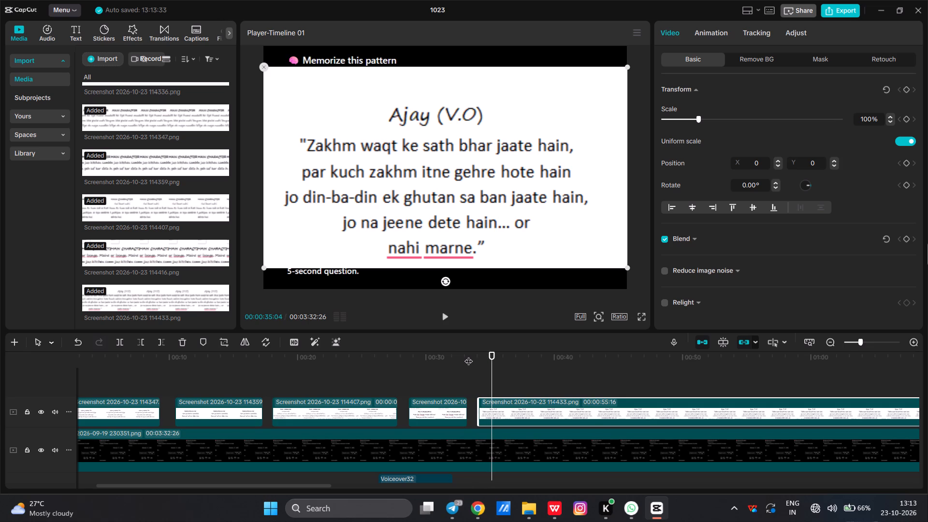
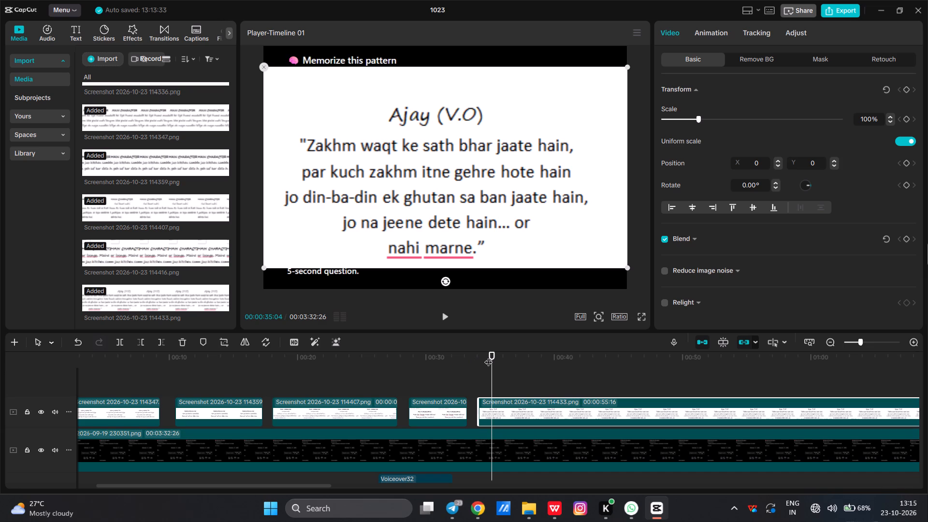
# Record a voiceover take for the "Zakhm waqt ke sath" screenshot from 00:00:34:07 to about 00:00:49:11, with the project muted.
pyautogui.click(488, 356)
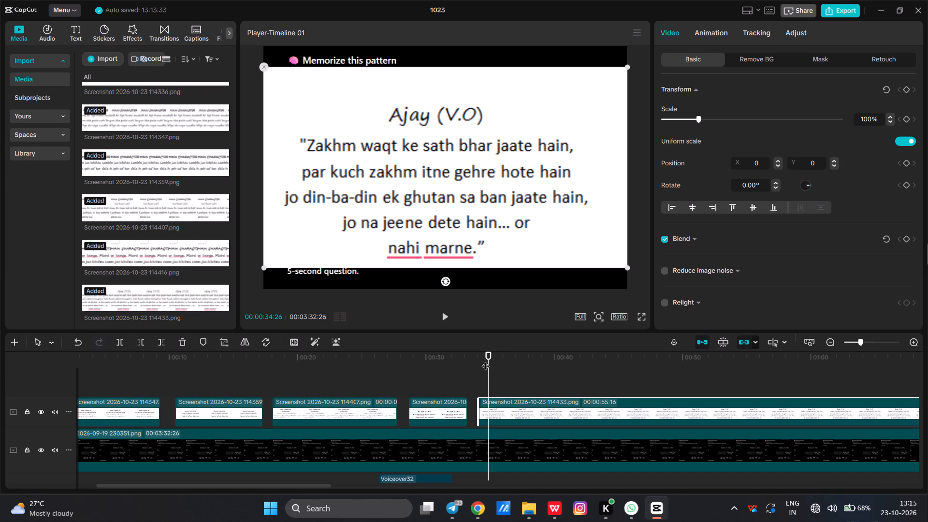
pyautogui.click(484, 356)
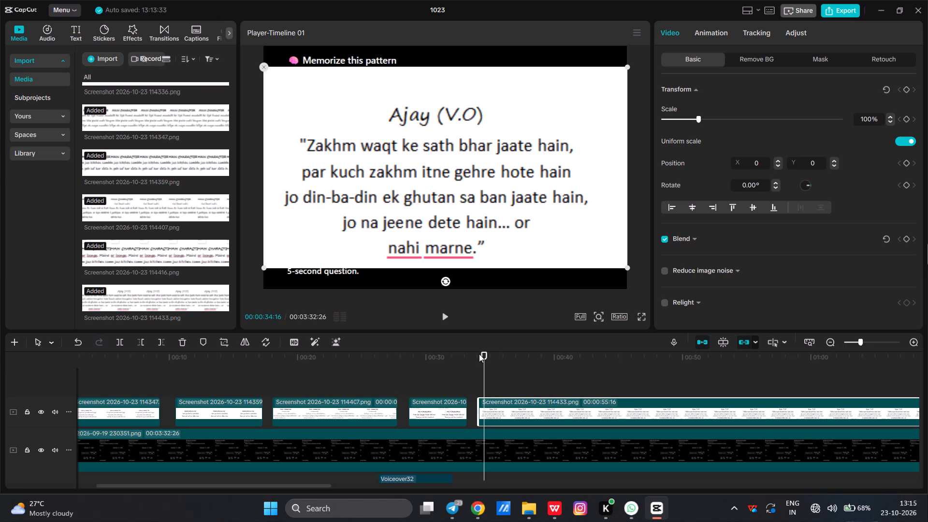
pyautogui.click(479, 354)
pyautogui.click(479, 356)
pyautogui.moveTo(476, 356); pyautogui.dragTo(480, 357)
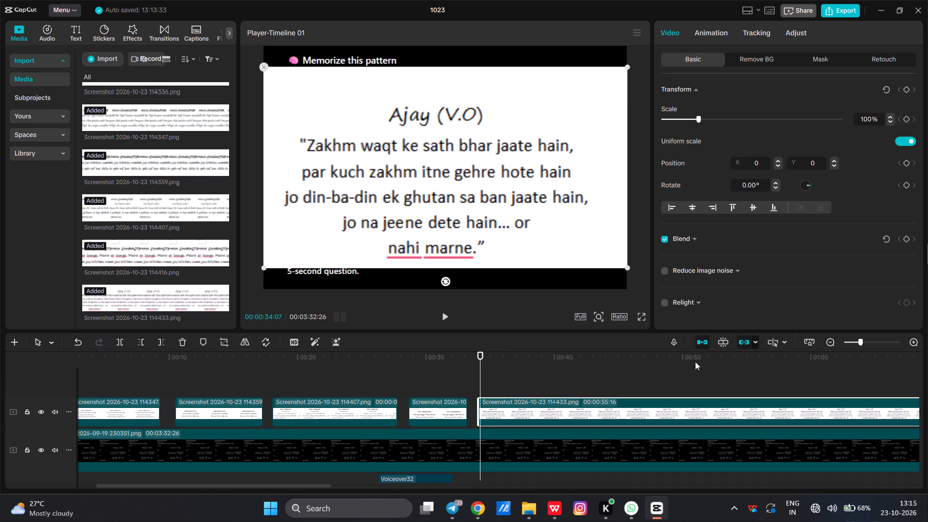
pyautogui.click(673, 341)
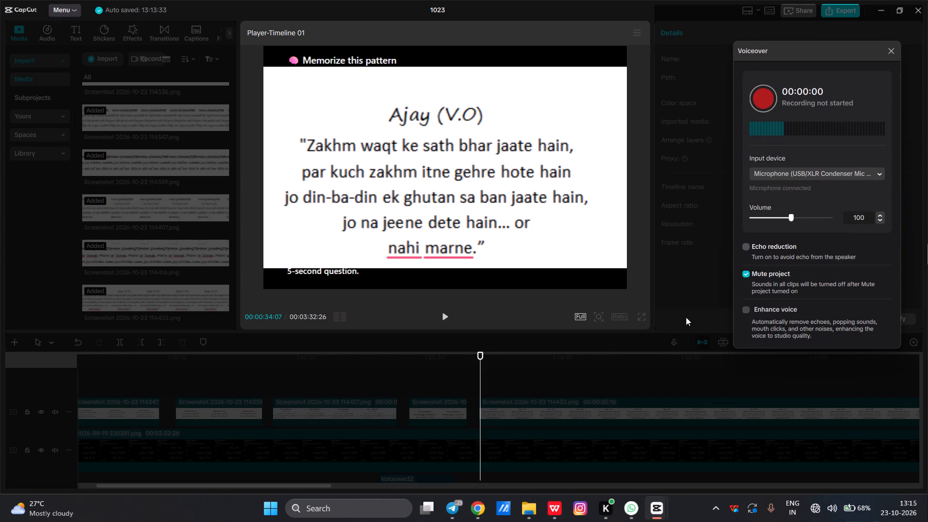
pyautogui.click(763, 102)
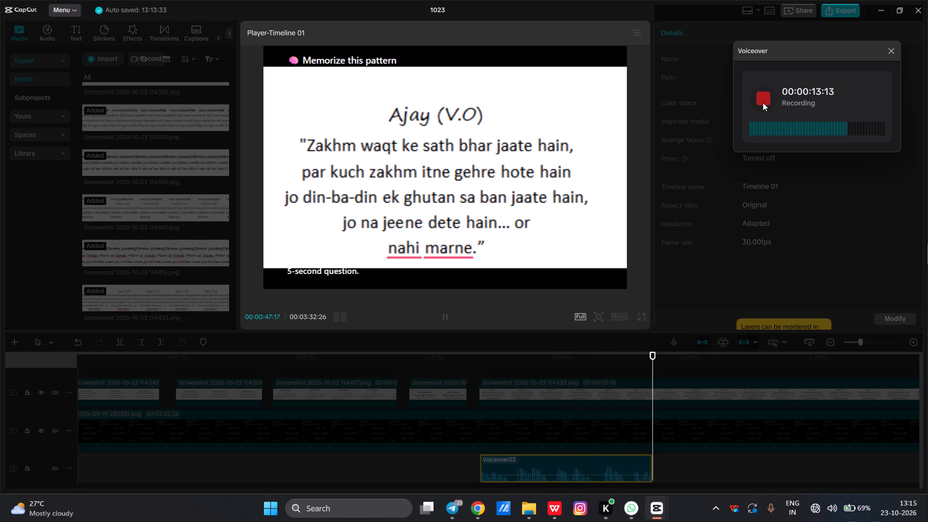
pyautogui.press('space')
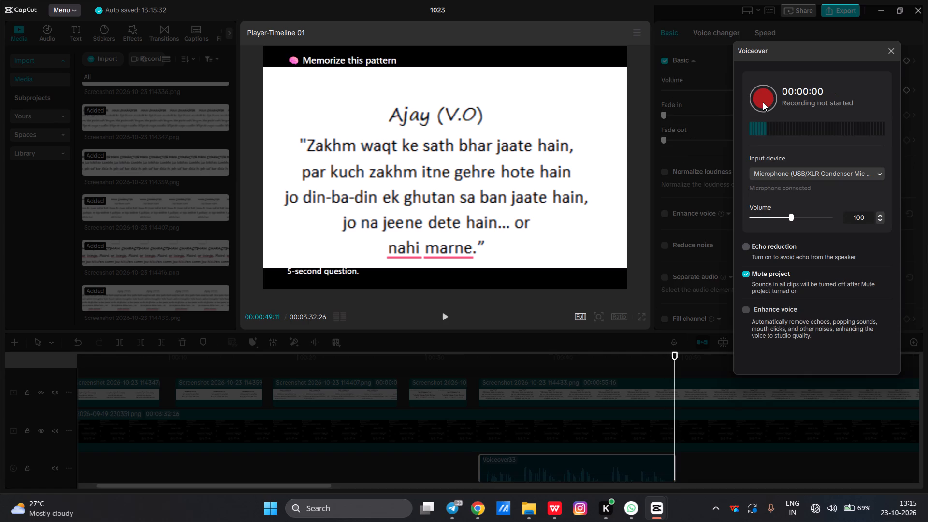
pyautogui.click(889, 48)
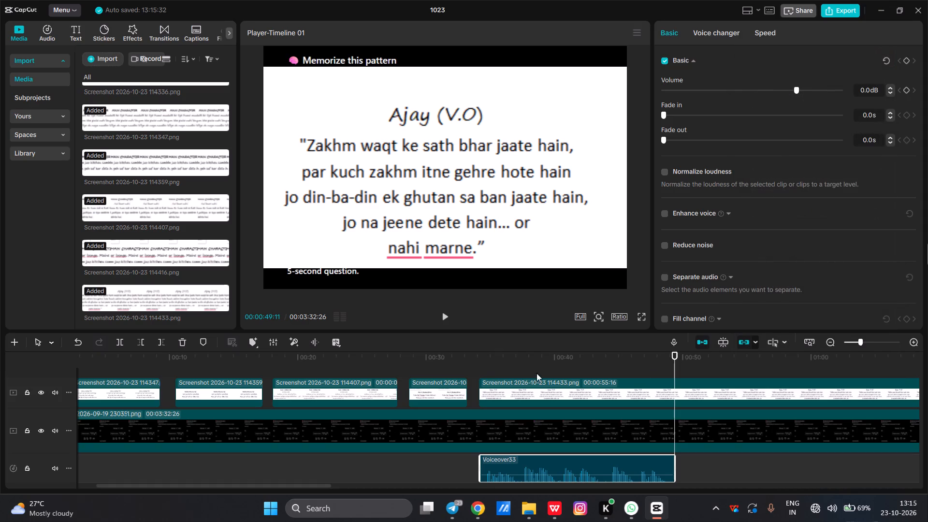
# Play back the new "Zakhm waqt ke sath" voiceover take from 00:00:34:13 to review the delivery.
pyautogui.click(490, 364)
pyautogui.click(483, 356)
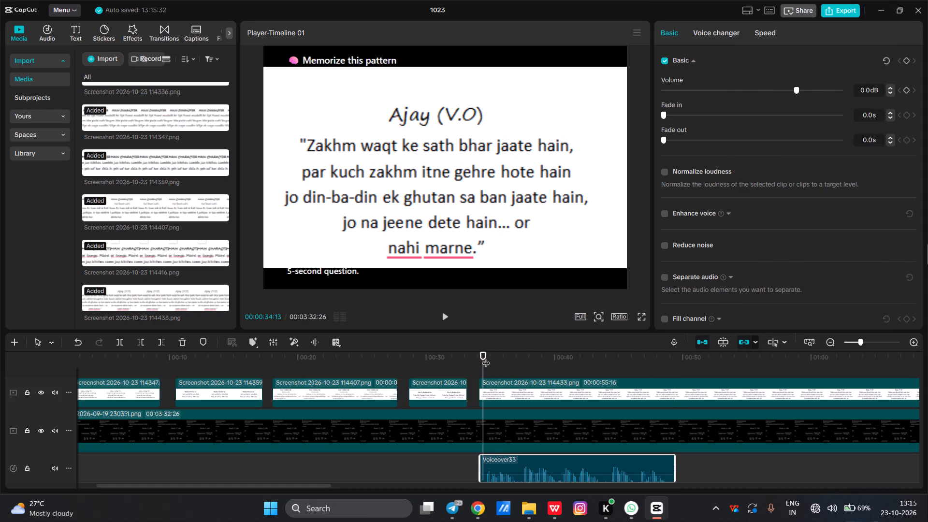
pyautogui.press('space')
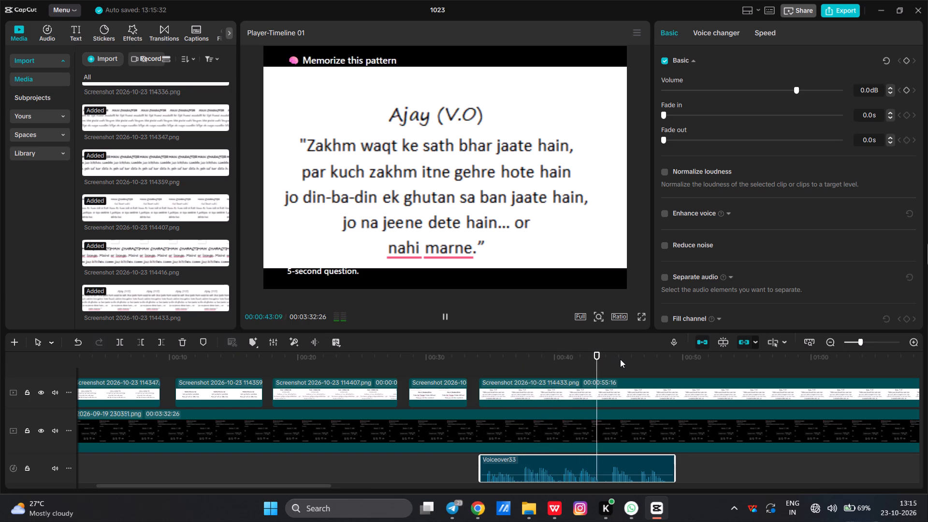
pyautogui.hscroll(-1, 620, 359)
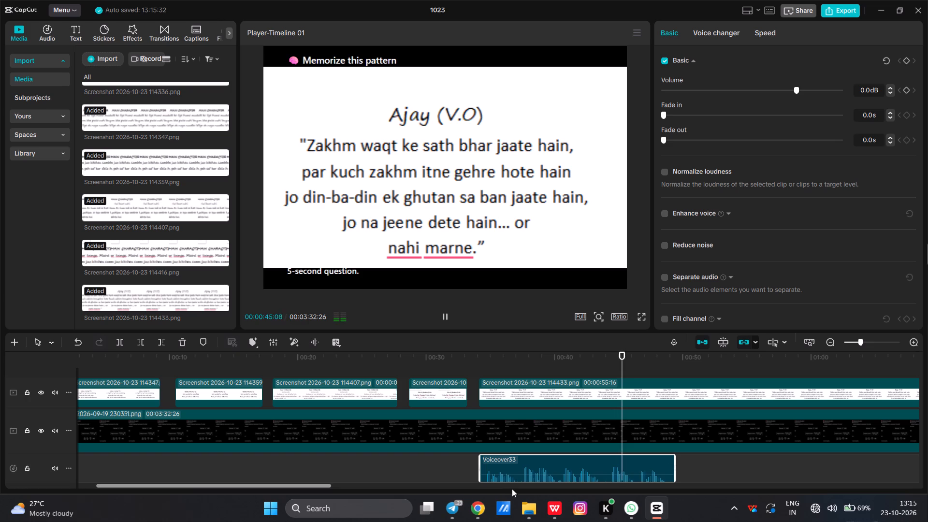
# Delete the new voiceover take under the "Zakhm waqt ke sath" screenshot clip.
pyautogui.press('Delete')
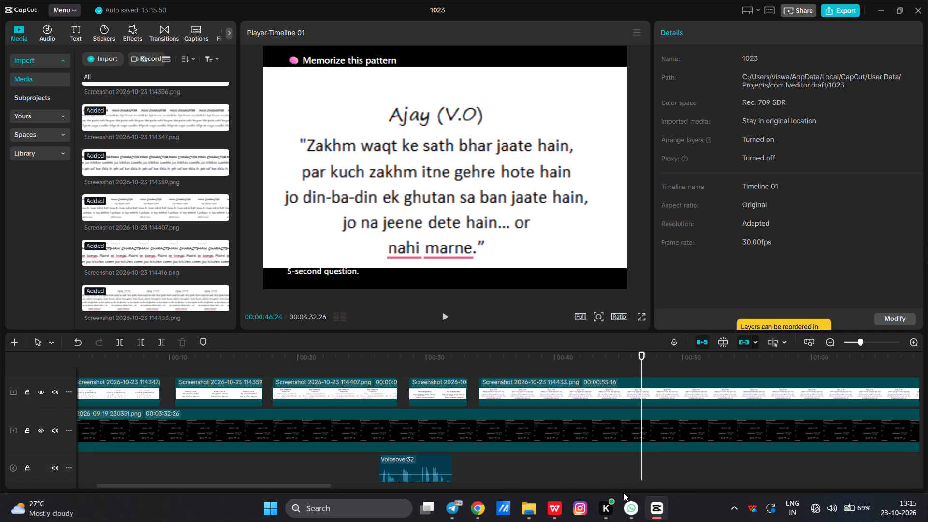
# Set up another voiceover recording starting at 00:00:33:27, just before the "Zakhm waqt ke sath" screenshot clip.
pyautogui.click(476, 364)
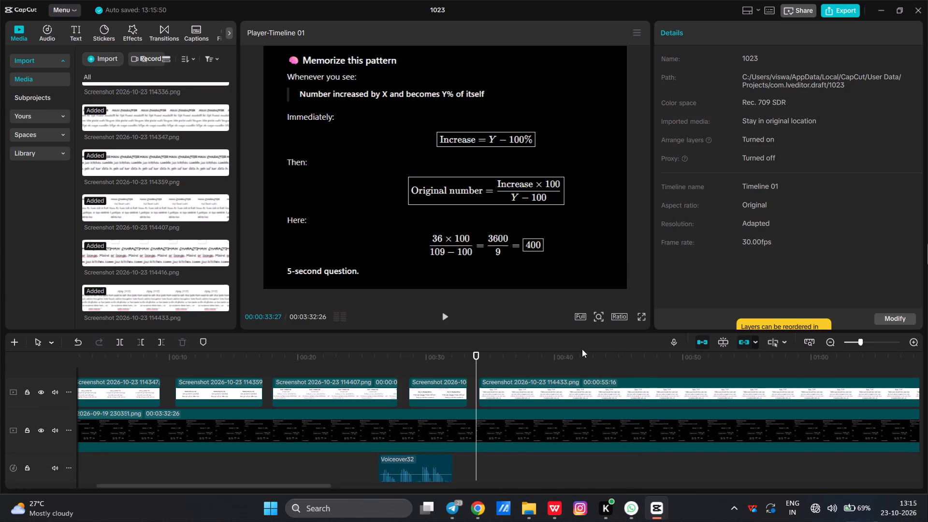
pyautogui.click(673, 344)
pyautogui.click(673, 344)
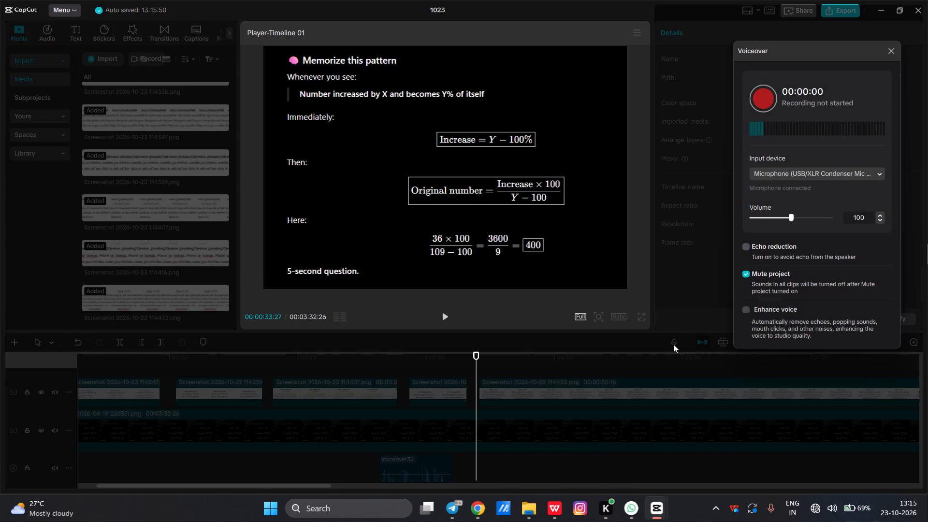
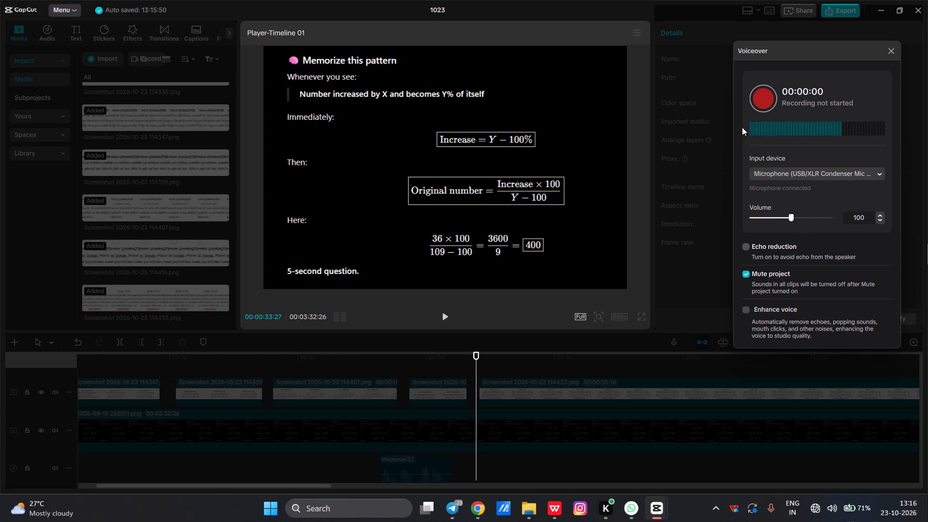
# Record a new voiceover take for the "Zakhm waqt ke sath" screenshot starting at 00:00:33:27, with the project muted.
pyautogui.click(759, 94)
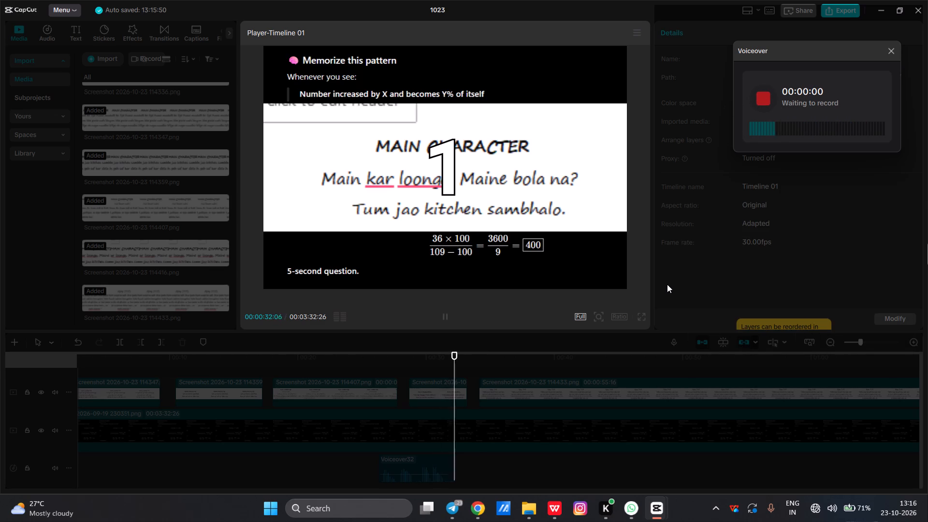
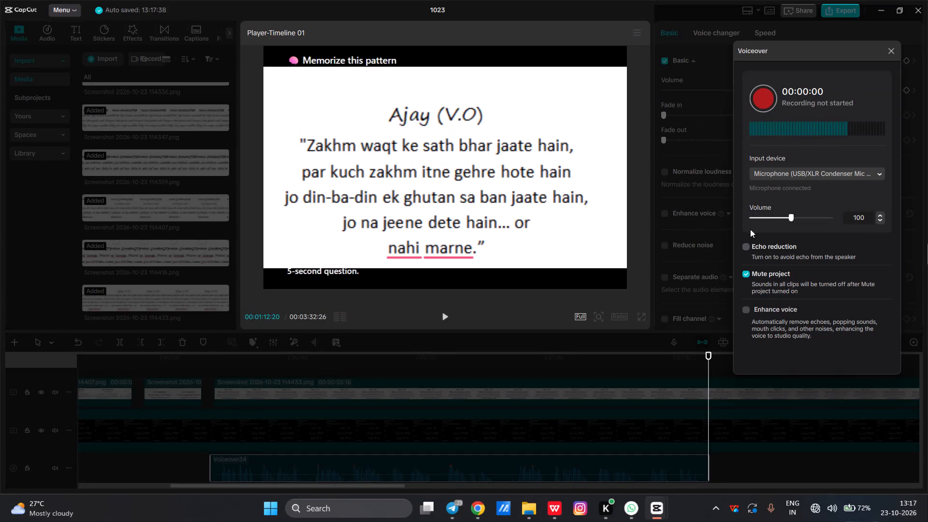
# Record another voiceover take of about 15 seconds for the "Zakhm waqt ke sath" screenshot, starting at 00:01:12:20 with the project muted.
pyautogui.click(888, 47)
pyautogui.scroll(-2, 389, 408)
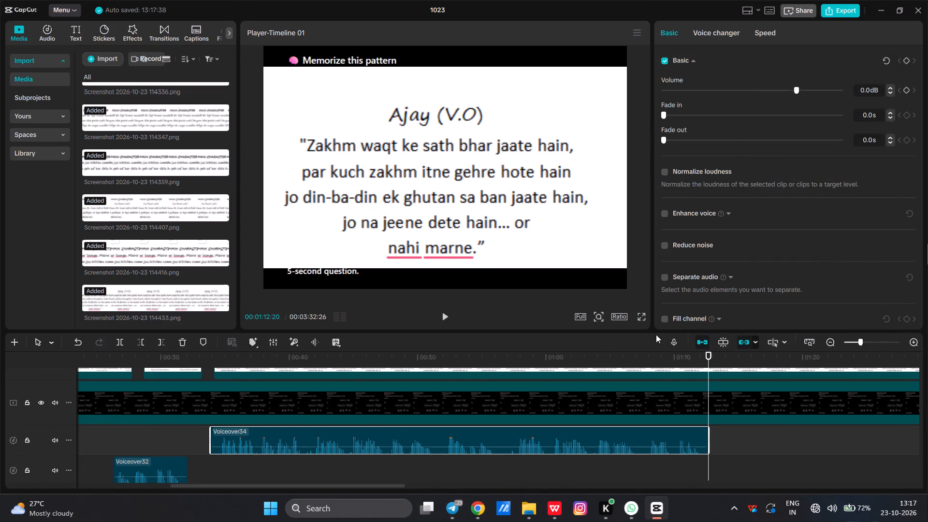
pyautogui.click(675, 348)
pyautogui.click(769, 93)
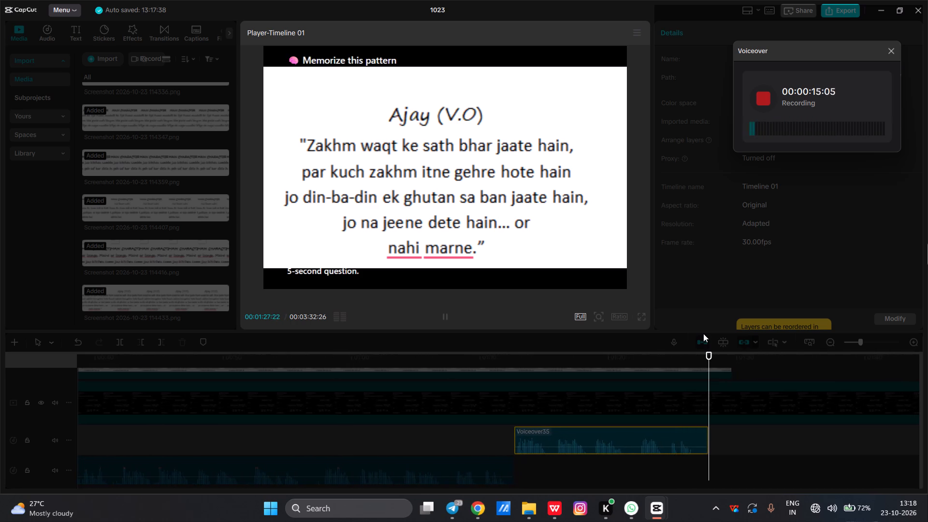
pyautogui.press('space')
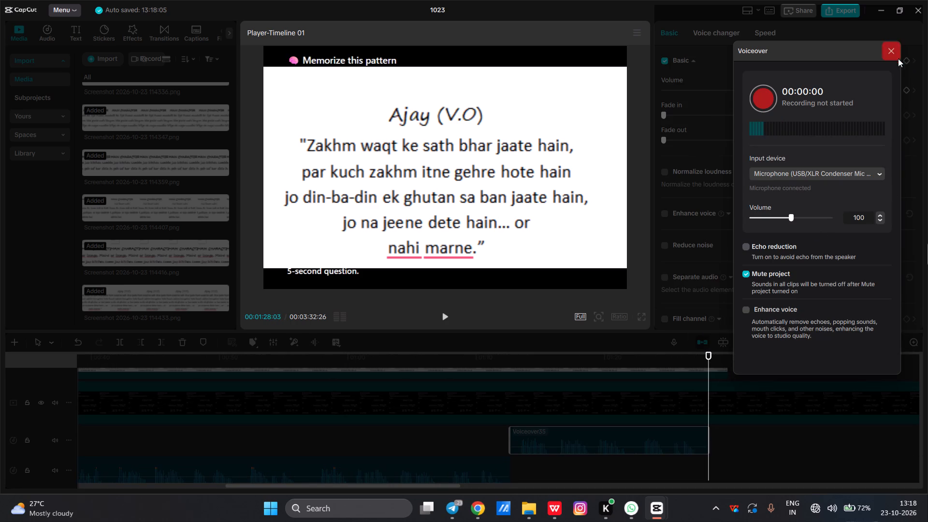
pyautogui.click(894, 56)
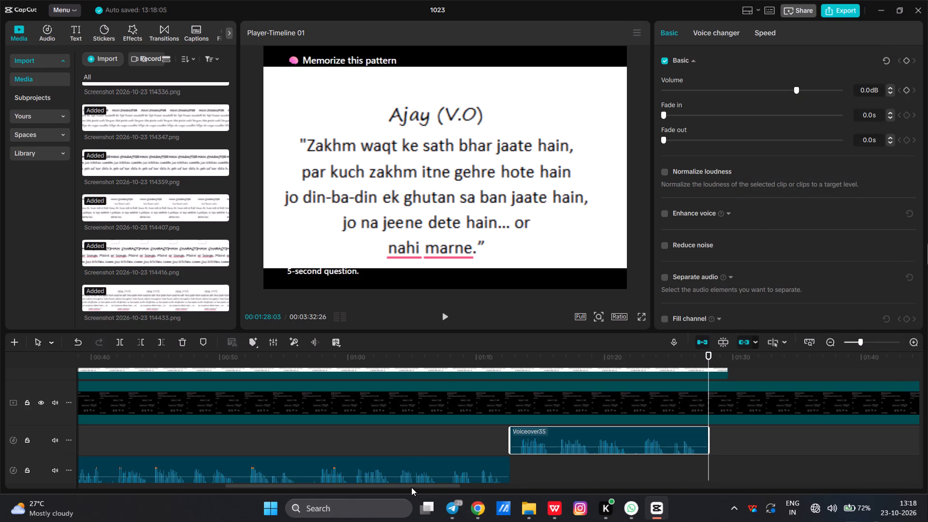
# Play back the new voiceover take from 00:01:12:06 to check how it sounds.
pyautogui.moveTo(406, 484); pyautogui.dragTo(342, 488)
pyautogui.scroll(-2, 260, 430)
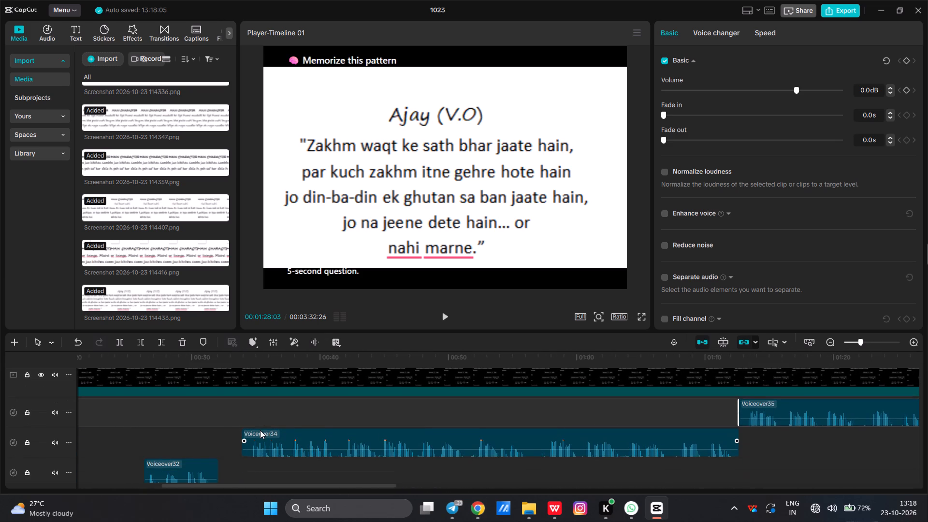
pyautogui.click(733, 368)
pyautogui.click(733, 365)
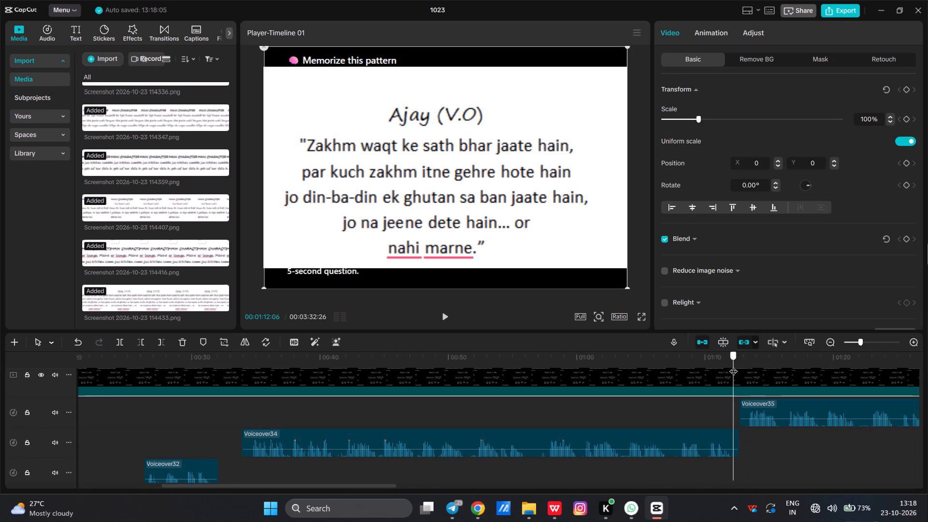
pyautogui.press('space')
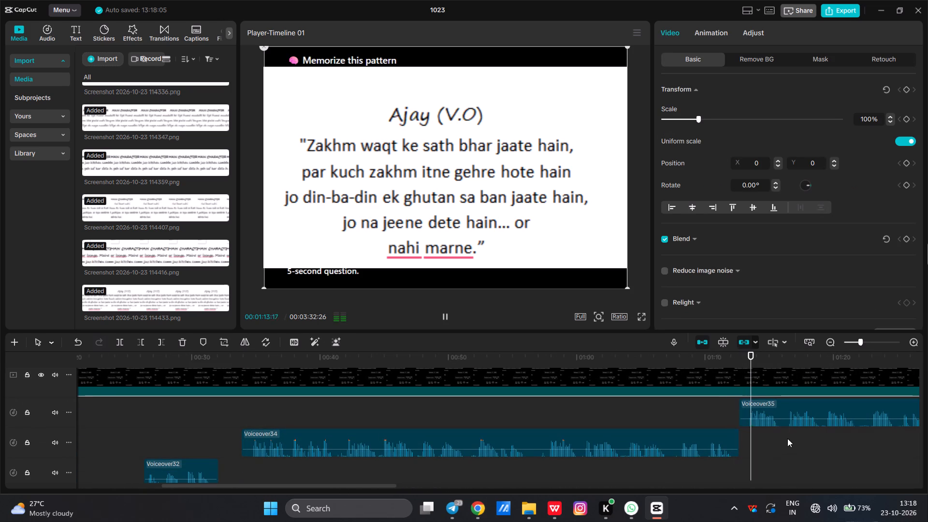
pyautogui.moveTo(336, 484); pyautogui.dragTo(384, 485)
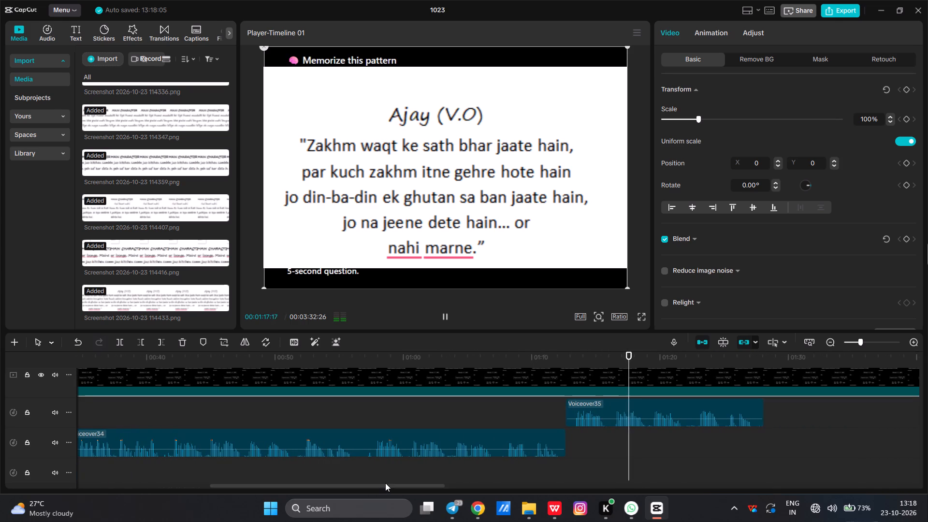
pyautogui.press('space')
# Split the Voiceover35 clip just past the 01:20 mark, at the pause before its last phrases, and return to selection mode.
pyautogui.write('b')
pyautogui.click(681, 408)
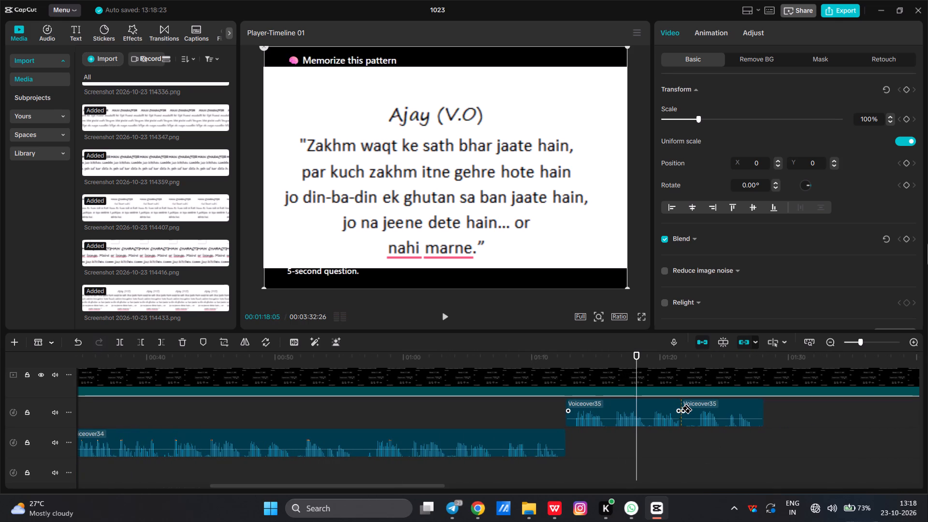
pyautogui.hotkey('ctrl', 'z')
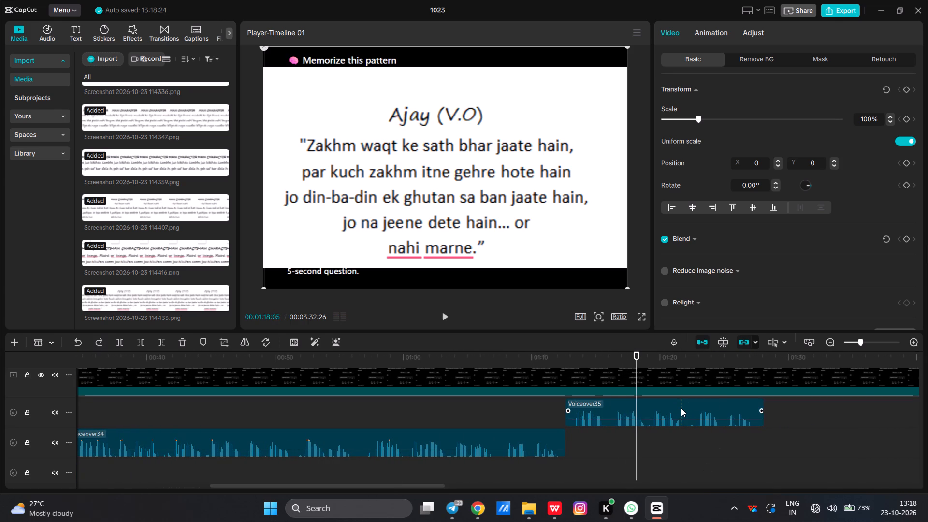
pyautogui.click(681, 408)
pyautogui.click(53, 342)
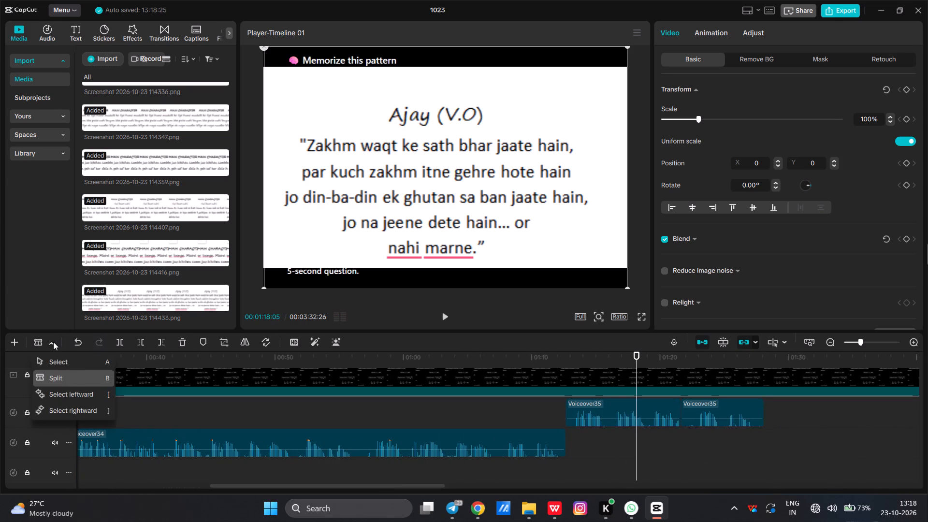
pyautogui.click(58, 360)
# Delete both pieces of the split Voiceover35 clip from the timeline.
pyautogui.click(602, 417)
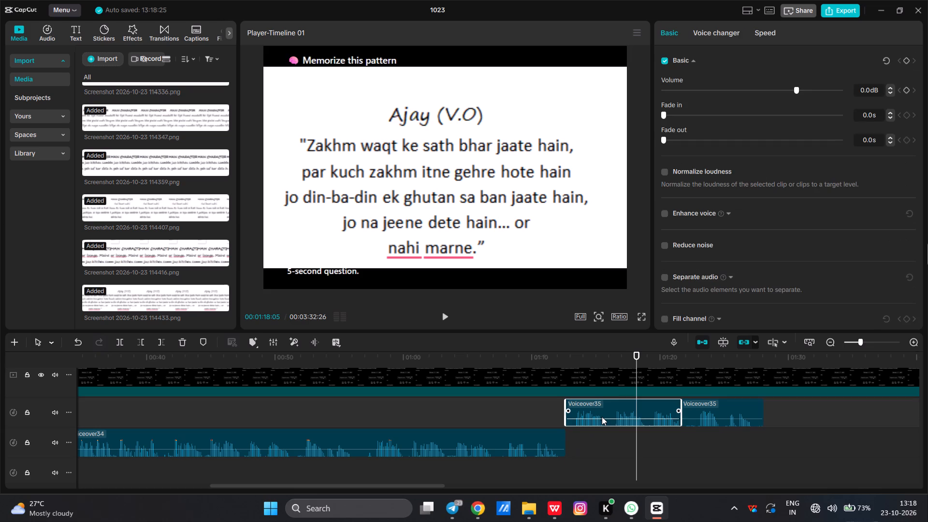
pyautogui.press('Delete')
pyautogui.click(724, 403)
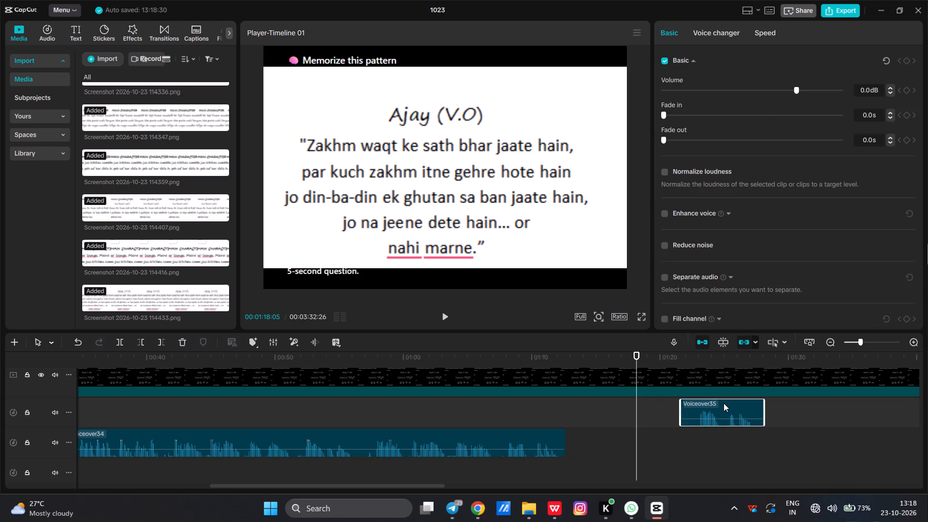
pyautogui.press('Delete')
# Delete the long Voiceover34 take from the timeline.
pyautogui.click(431, 405)
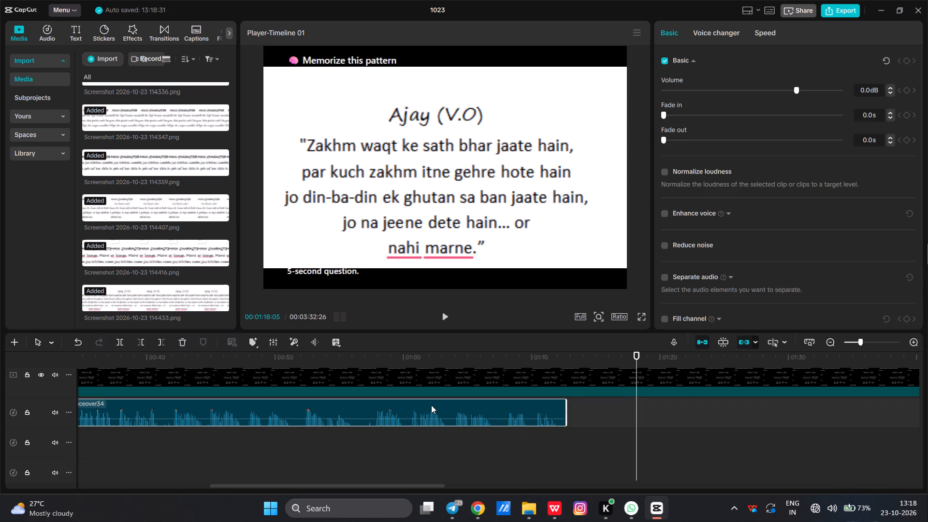
pyautogui.press('Delete')
# Record a new voiceover take of about 17 seconds, starting at 00:00:32:16 just after the Voiceover32 clip, with the project muted.
pyautogui.moveTo(412, 484); pyautogui.dragTo(356, 483)
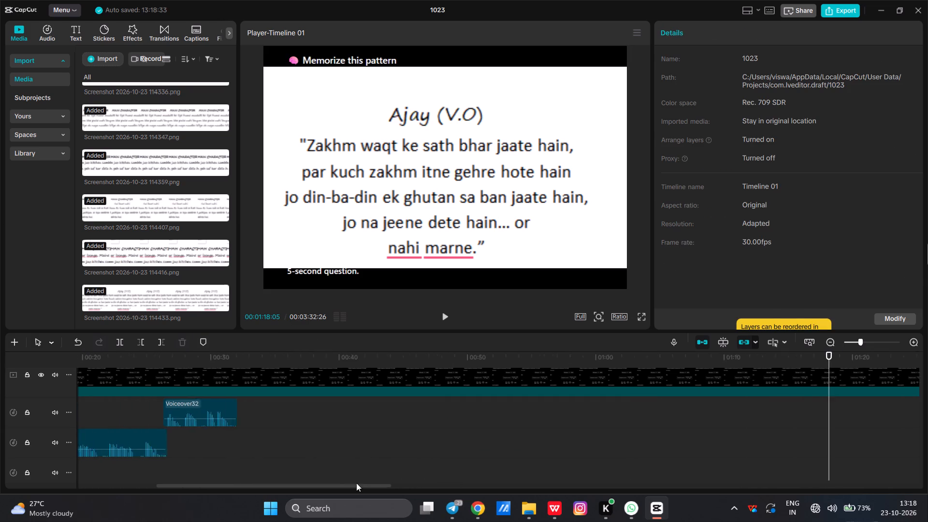
pyautogui.moveTo(356, 483); pyautogui.dragTo(352, 483)
pyautogui.click(268, 360)
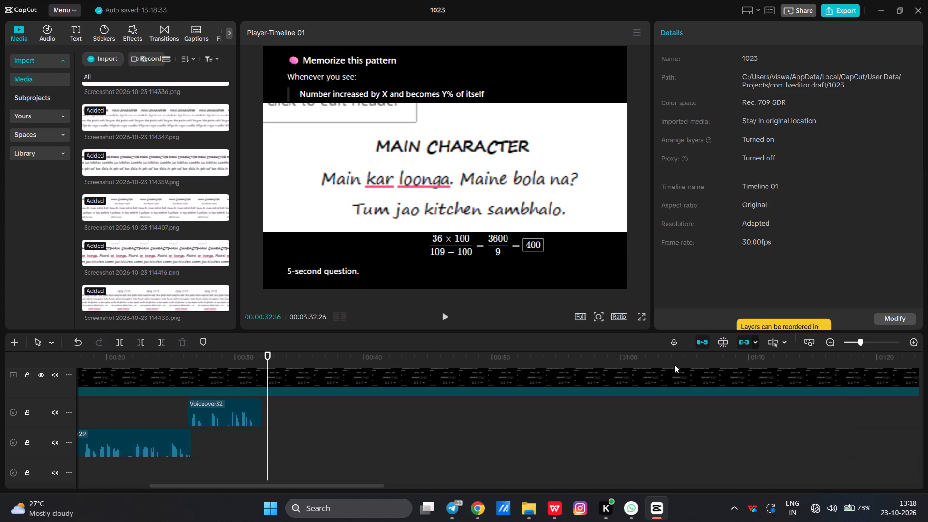
pyautogui.click(675, 340)
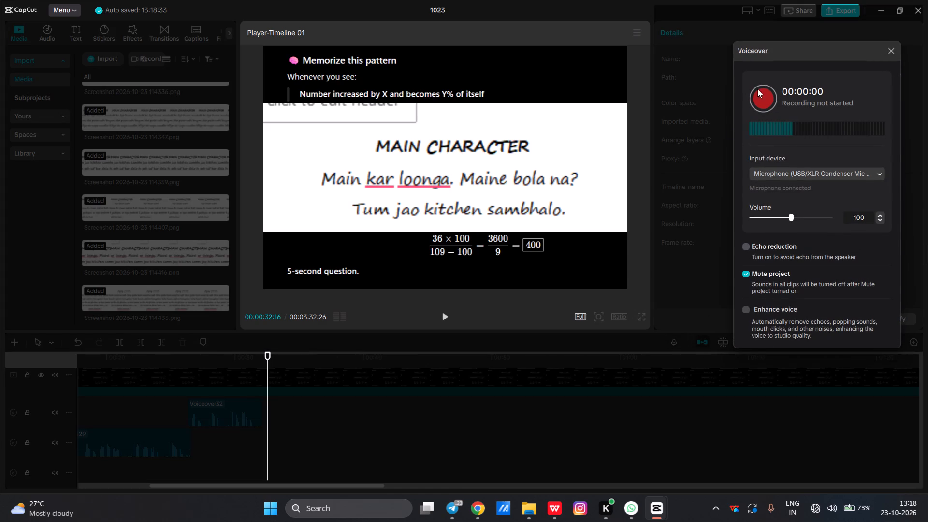
pyautogui.click(762, 88)
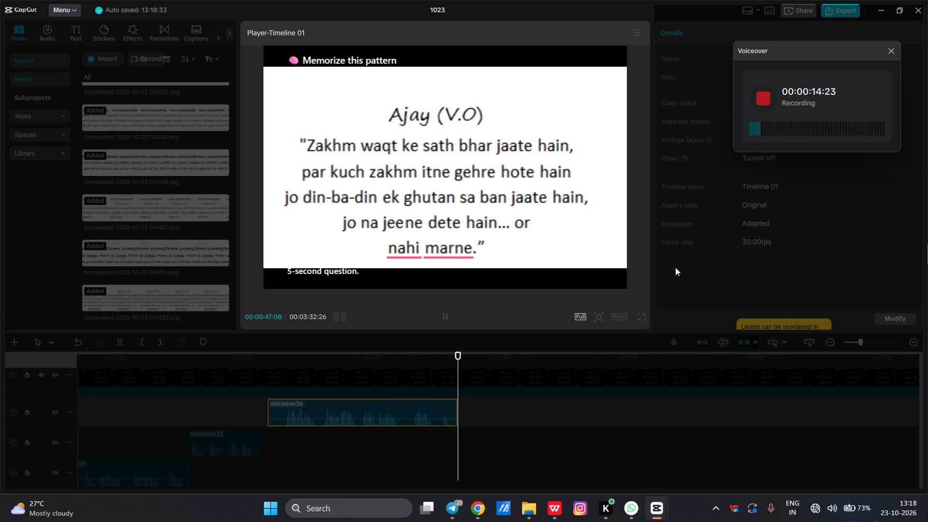
pyautogui.press('space')
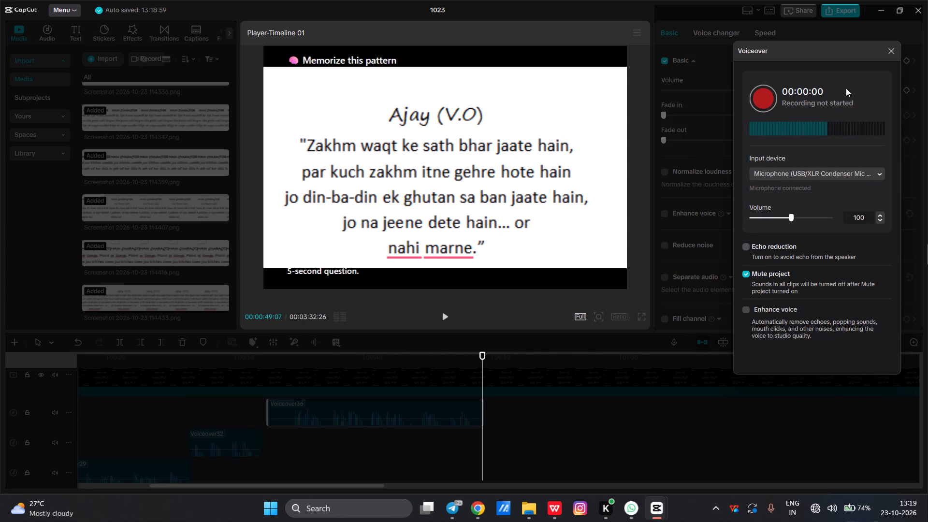
pyautogui.click(886, 51)
# Play back the newly recorded take from 00:00:33:13 through its end.
pyautogui.click(280, 362)
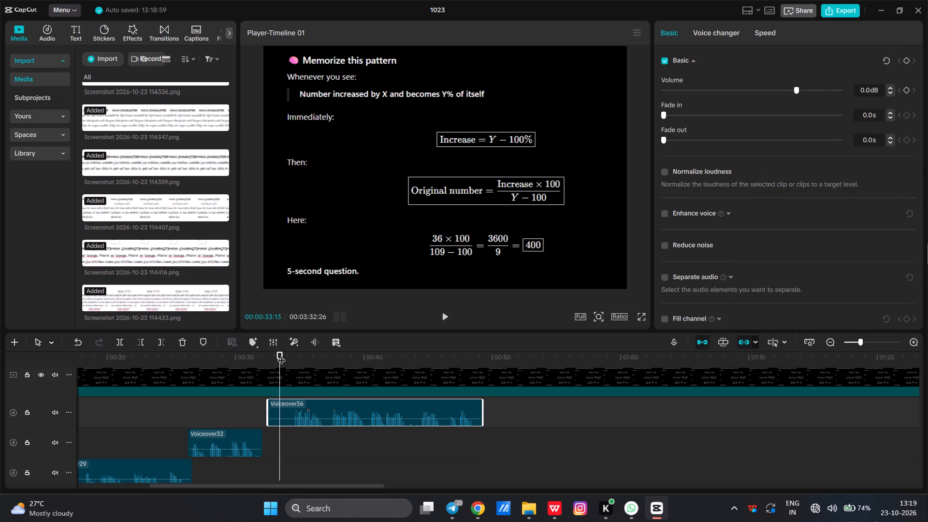
pyautogui.press('space')
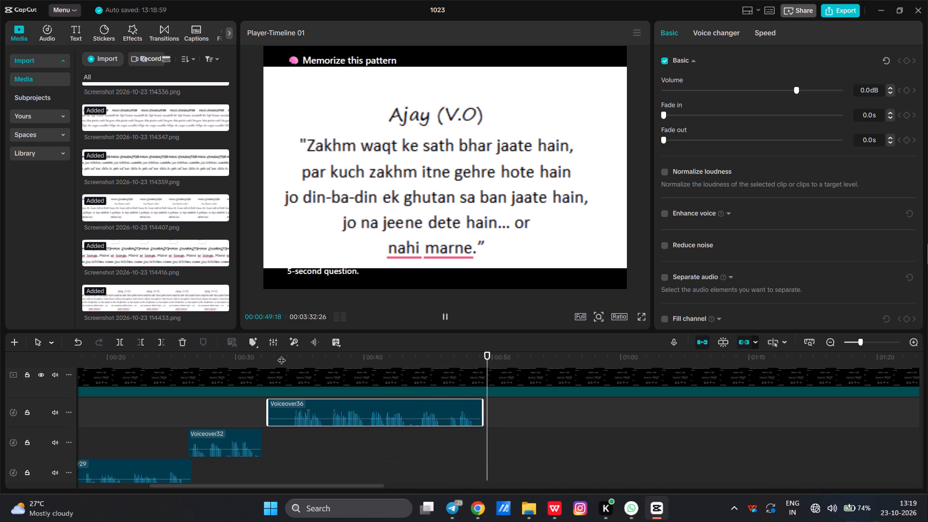
pyautogui.press('space')
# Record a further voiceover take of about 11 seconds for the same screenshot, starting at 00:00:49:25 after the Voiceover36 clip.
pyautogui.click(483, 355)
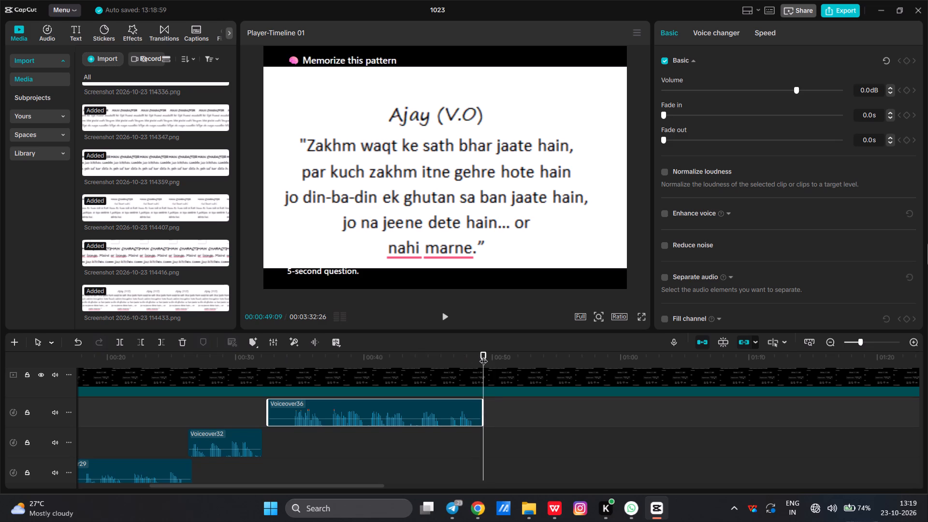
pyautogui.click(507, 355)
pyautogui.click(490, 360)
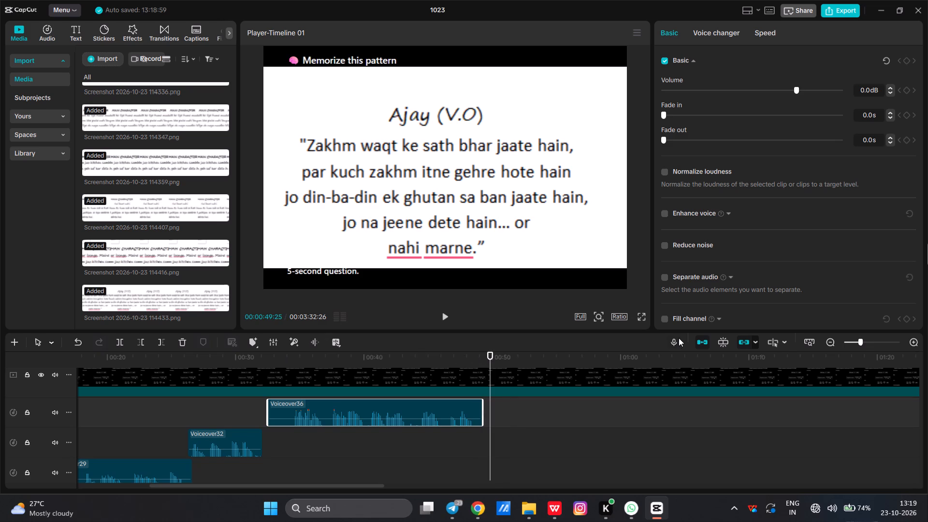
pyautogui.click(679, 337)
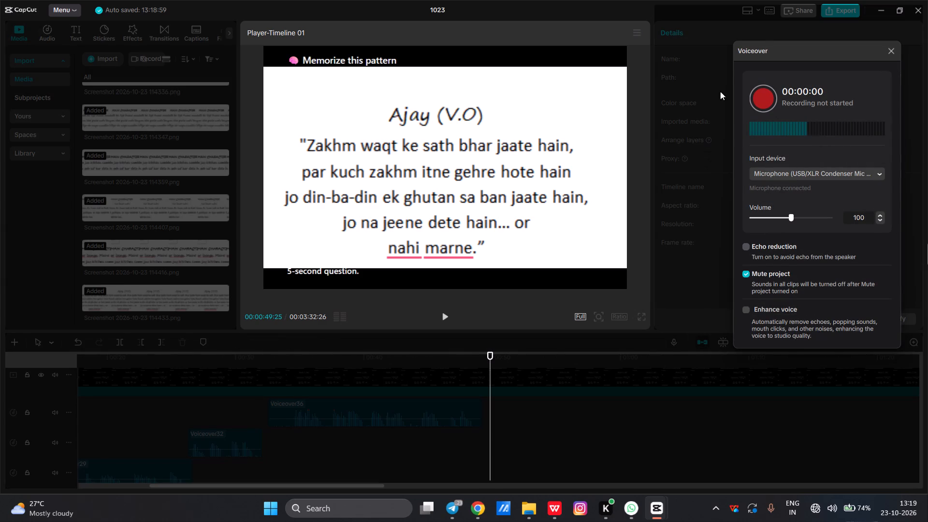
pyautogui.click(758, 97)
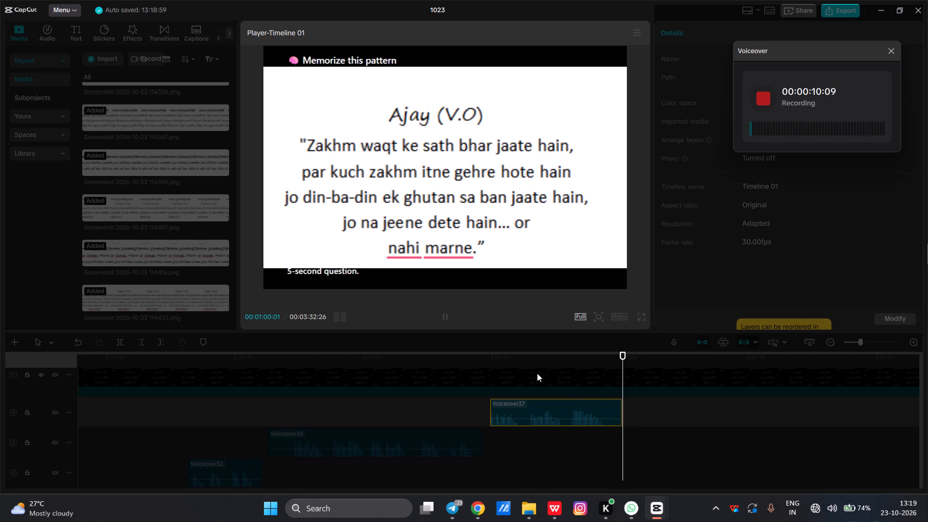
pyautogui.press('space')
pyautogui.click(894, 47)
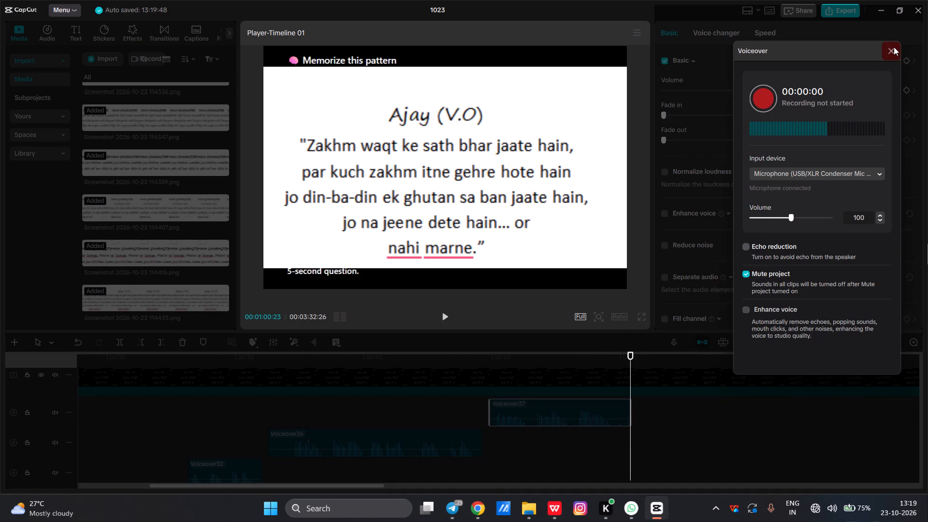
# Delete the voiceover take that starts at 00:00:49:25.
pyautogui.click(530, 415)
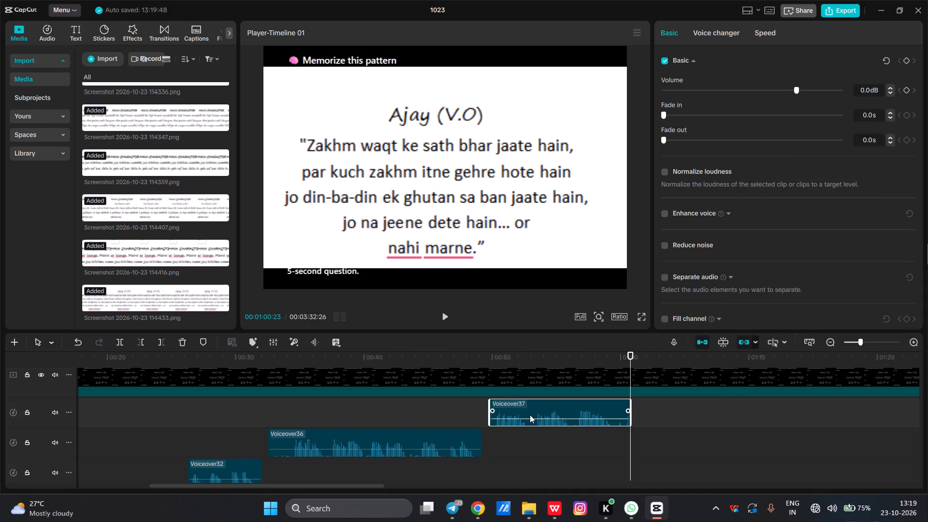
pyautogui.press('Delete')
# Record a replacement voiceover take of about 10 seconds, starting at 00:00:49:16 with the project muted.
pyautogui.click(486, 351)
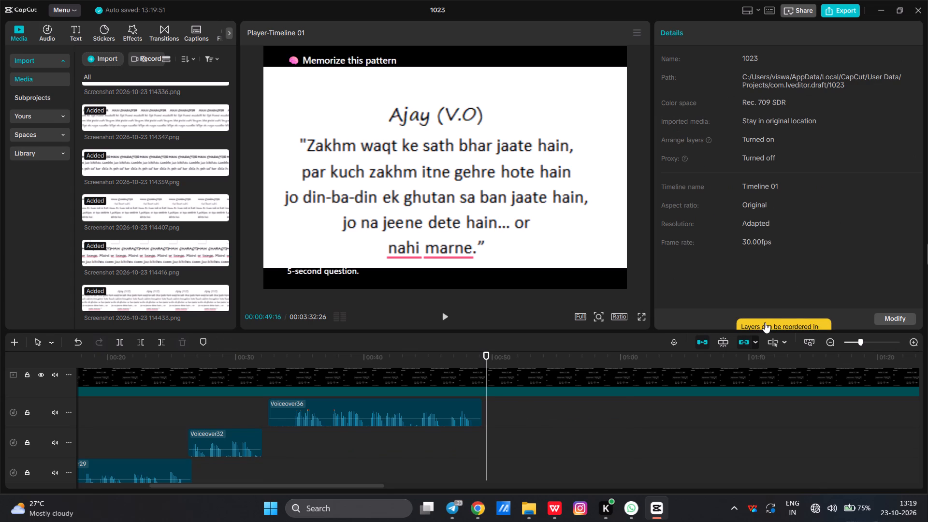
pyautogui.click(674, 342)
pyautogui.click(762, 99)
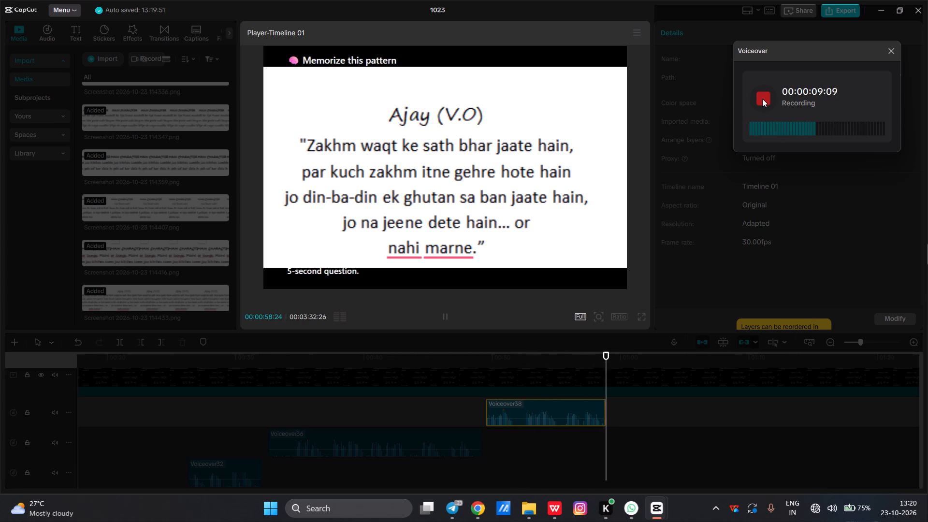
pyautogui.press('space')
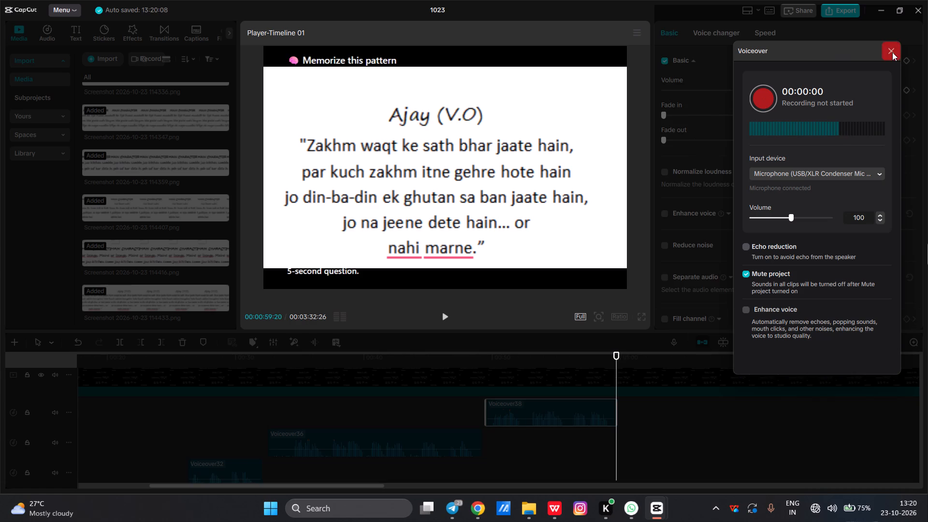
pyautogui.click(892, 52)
# Play back the second half of the replacement take from 00:00:55:04.
pyautogui.click(558, 354)
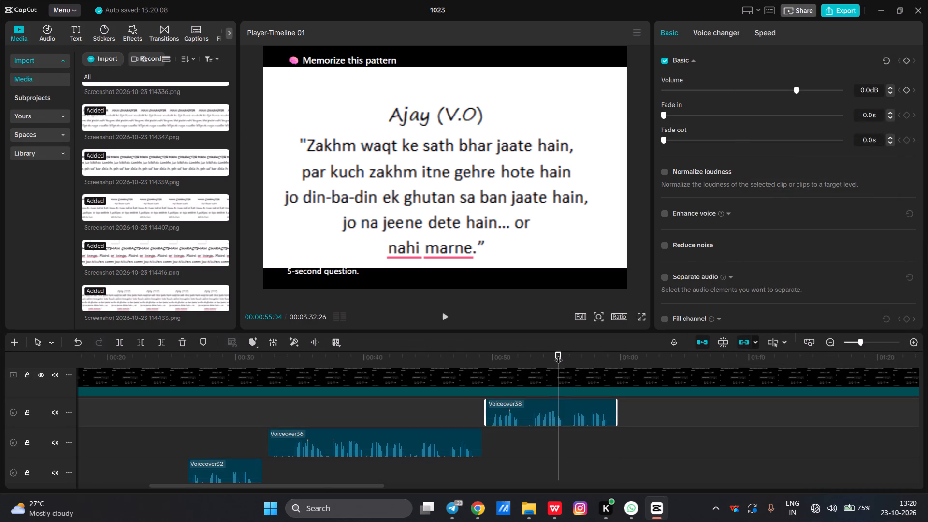
pyautogui.press('space')
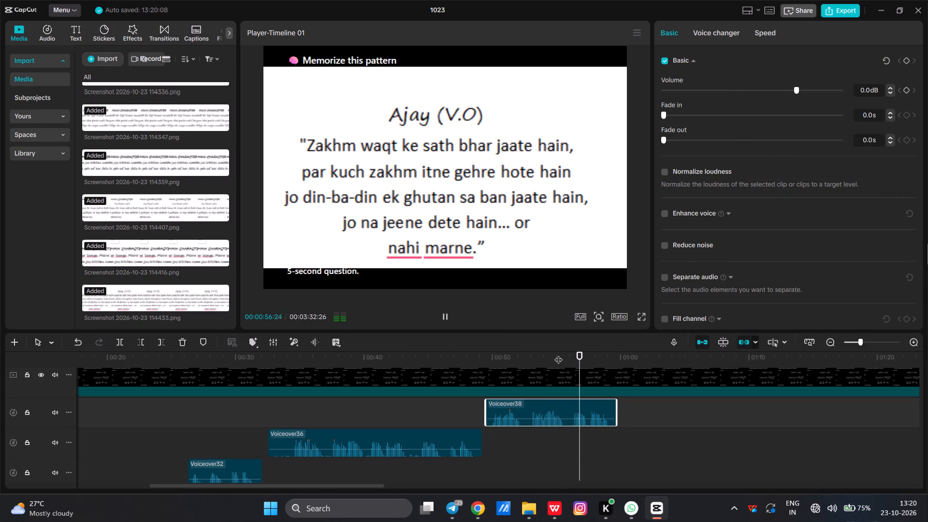
pyautogui.press('space')
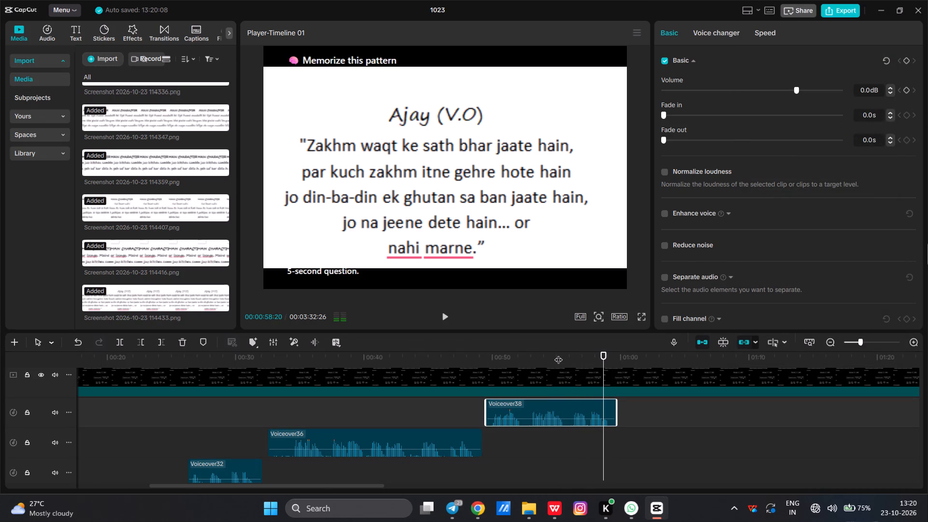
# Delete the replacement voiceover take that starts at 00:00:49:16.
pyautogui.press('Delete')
# Record a new voiceover take of about 16 seconds for the "Zakhm waqt ke sath" narration, starting at 00:00:49:23.
pyautogui.click(489, 359)
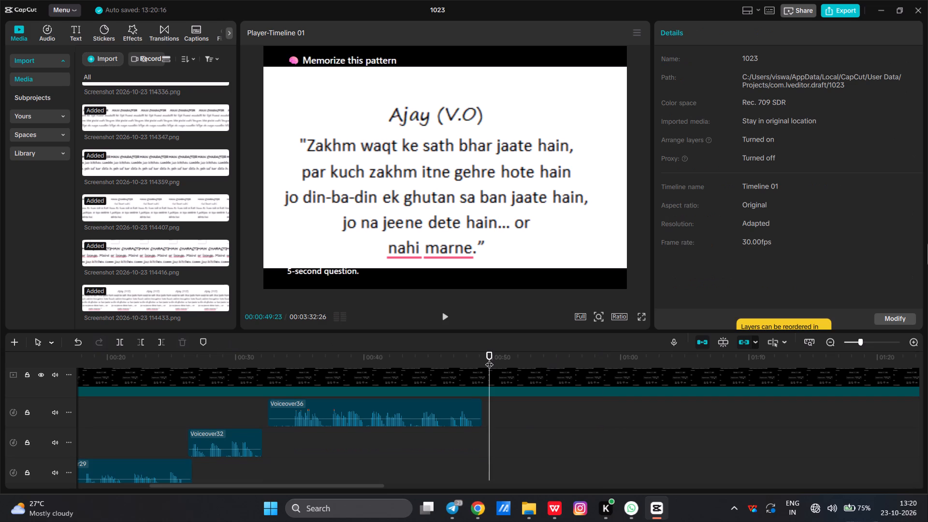
pyautogui.click(670, 342)
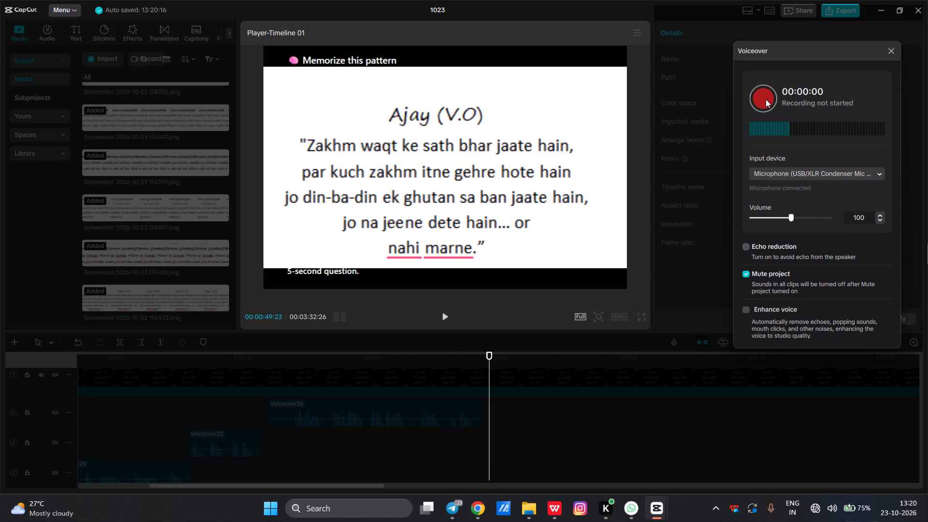
pyautogui.click(766, 99)
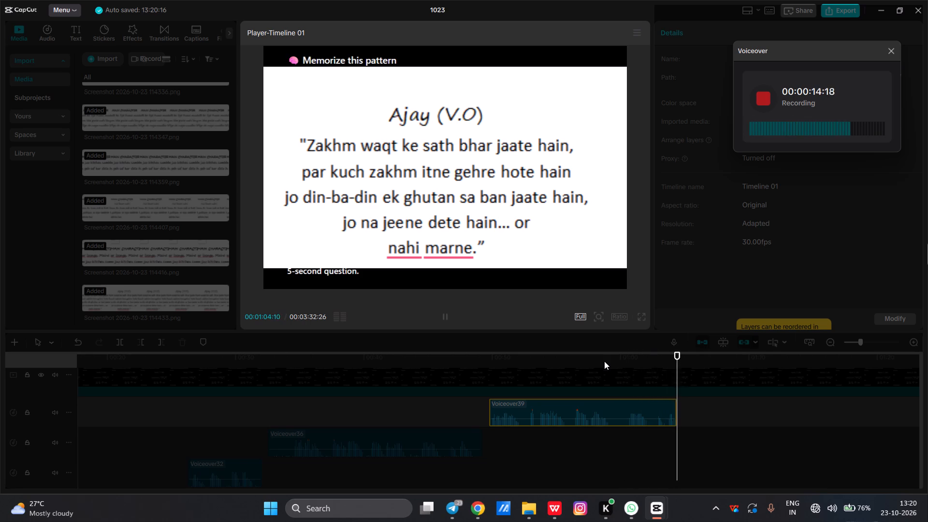
pyautogui.press('space')
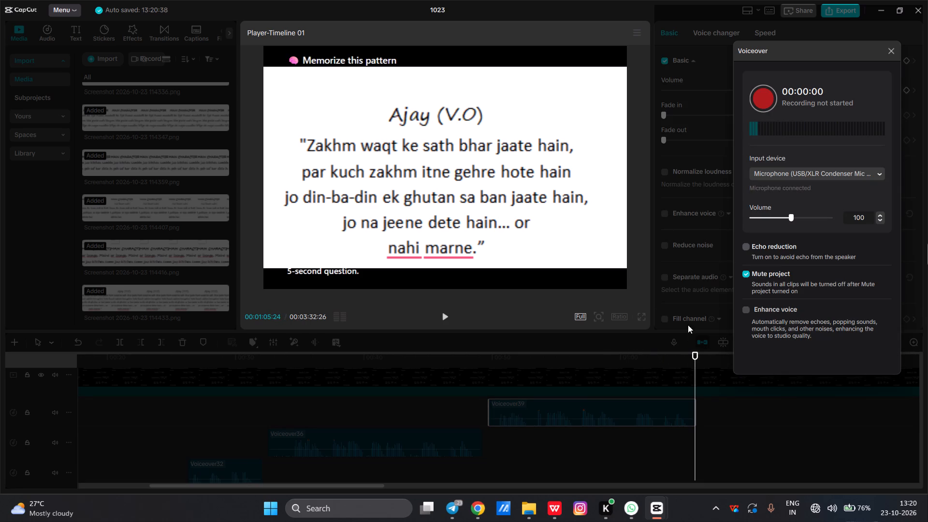
pyautogui.click(888, 39)
pyautogui.click(885, 52)
# Play back the new voiceover take in full from 00:00:49:23.
pyautogui.click(489, 359)
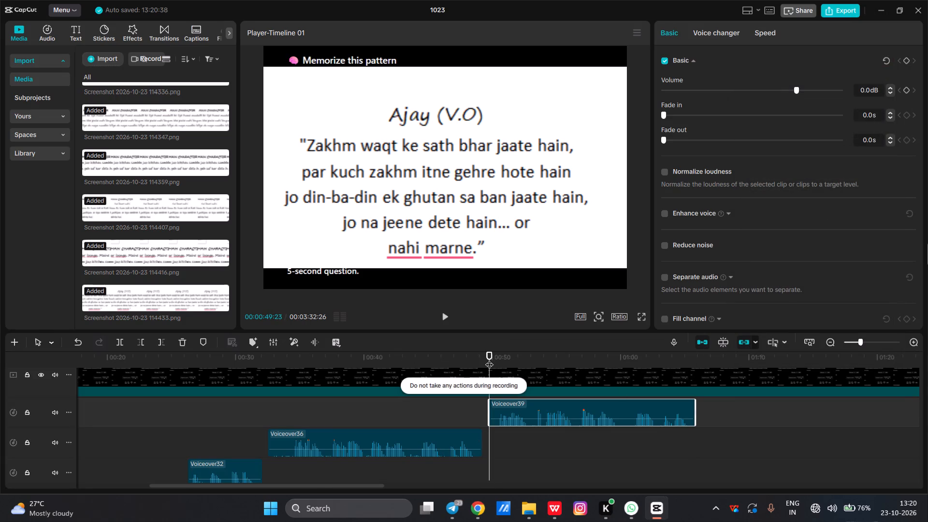
pyautogui.press('space')
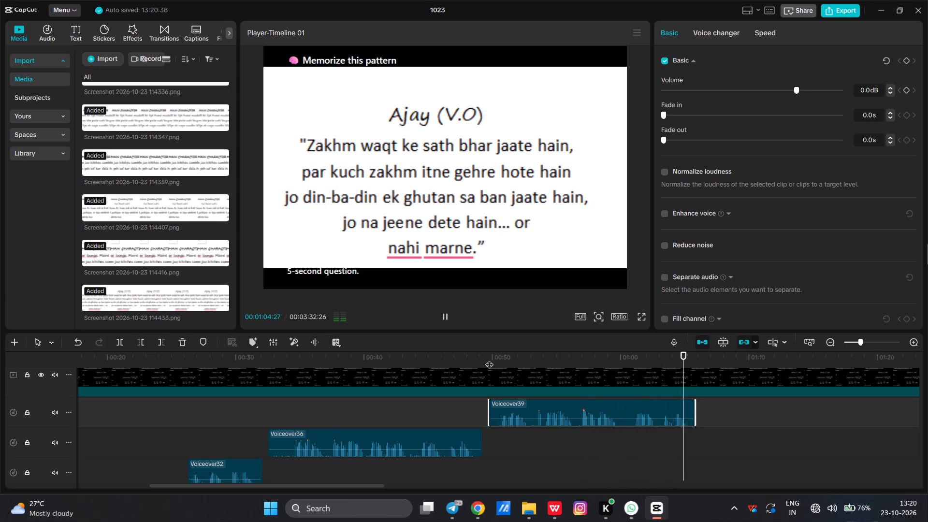
pyautogui.press('space')
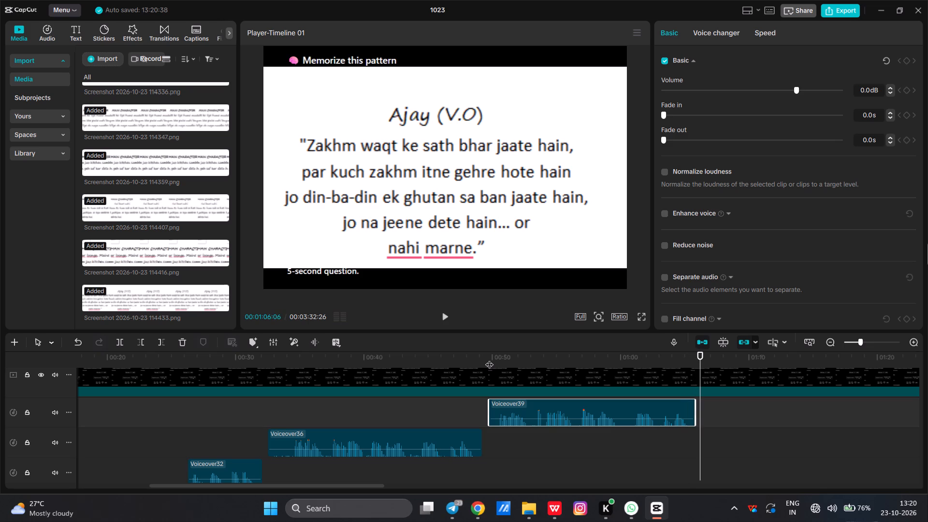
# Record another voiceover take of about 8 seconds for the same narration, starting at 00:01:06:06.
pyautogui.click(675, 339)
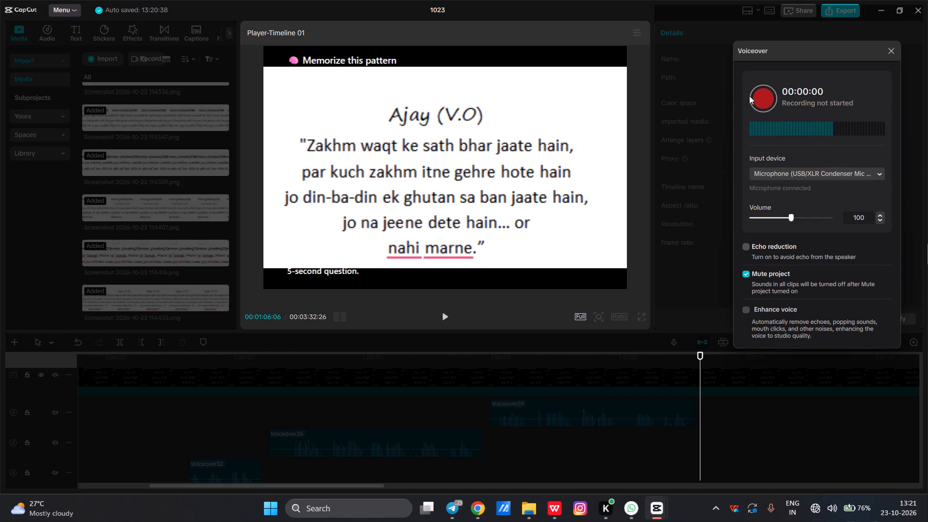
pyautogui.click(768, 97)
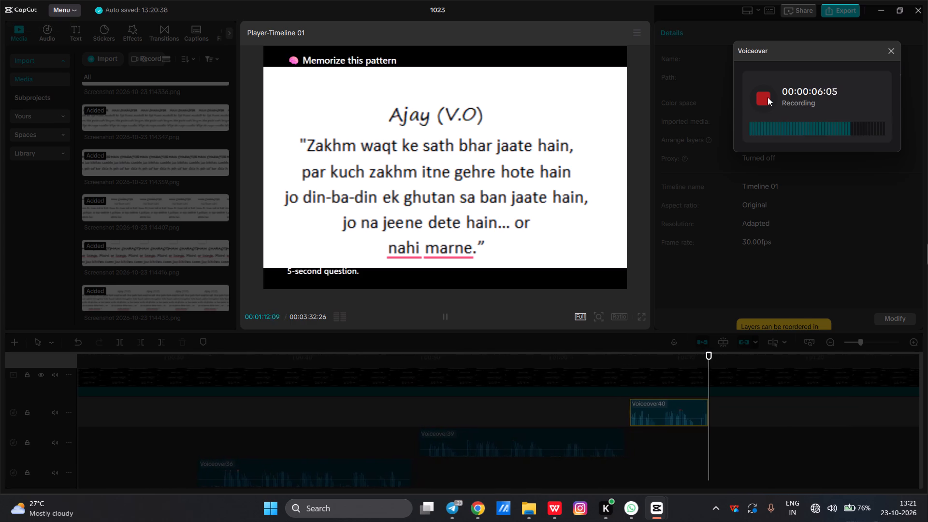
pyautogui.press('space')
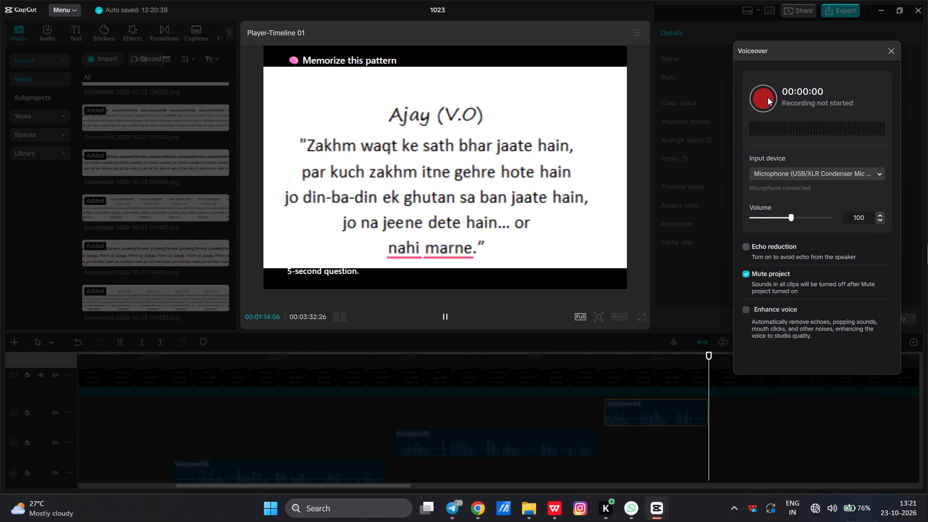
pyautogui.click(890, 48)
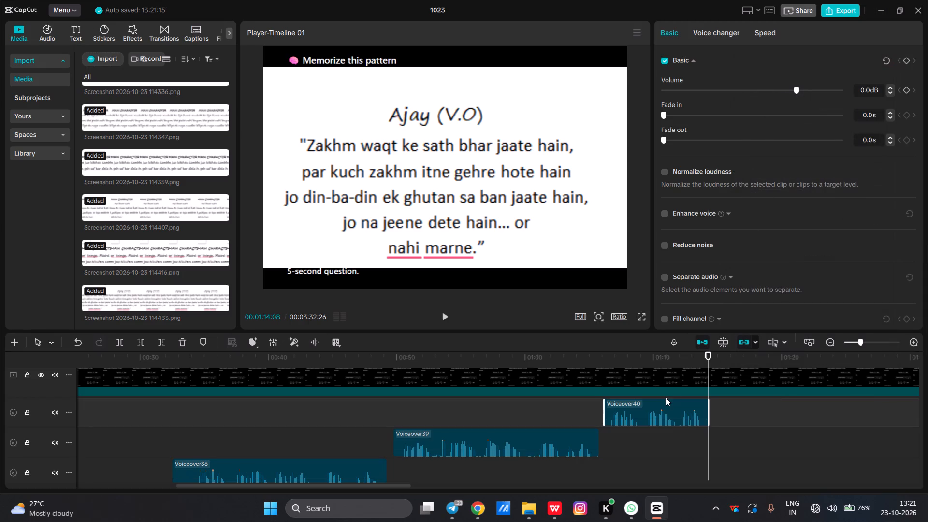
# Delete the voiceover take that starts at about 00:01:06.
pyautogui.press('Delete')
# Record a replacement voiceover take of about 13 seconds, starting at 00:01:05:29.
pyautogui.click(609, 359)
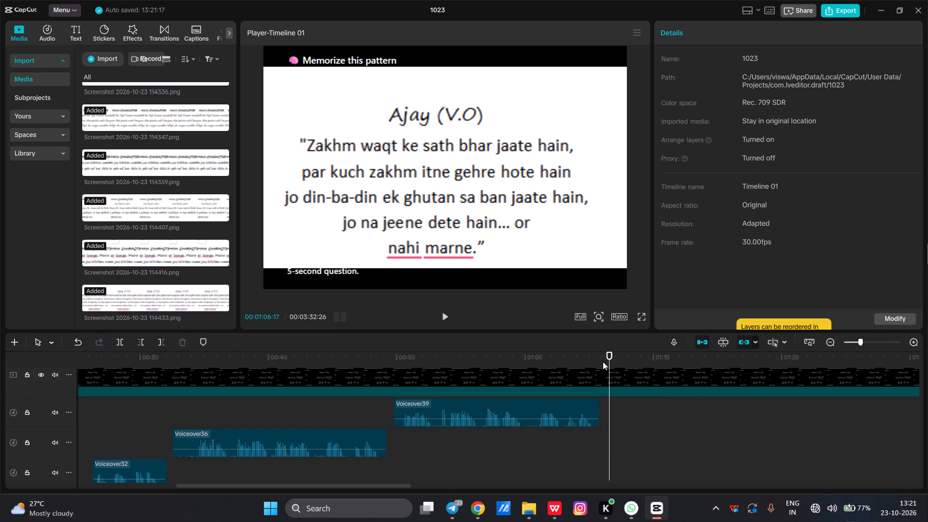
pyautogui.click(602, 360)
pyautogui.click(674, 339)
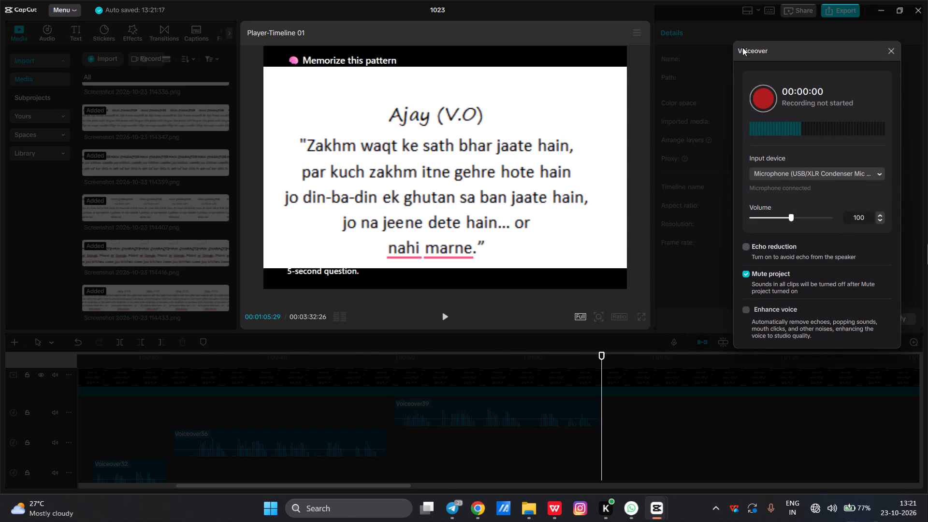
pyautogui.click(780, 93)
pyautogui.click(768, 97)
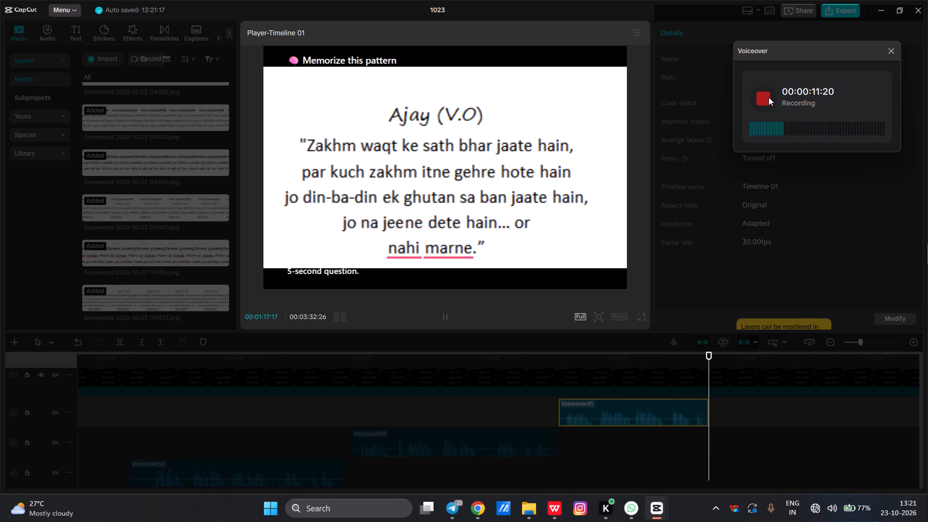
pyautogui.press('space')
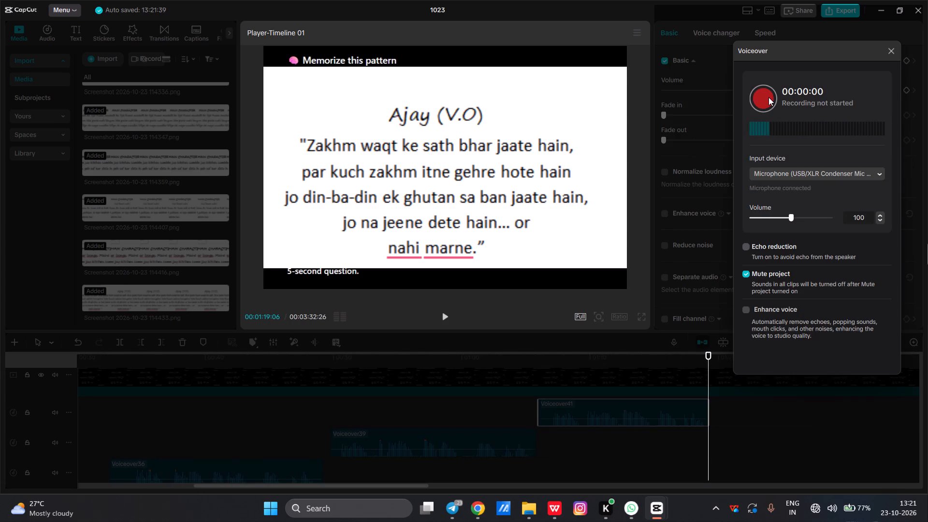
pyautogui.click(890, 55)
# Play back most of the replacement voiceover take from 00:01:05:16.
pyautogui.click(533, 355)
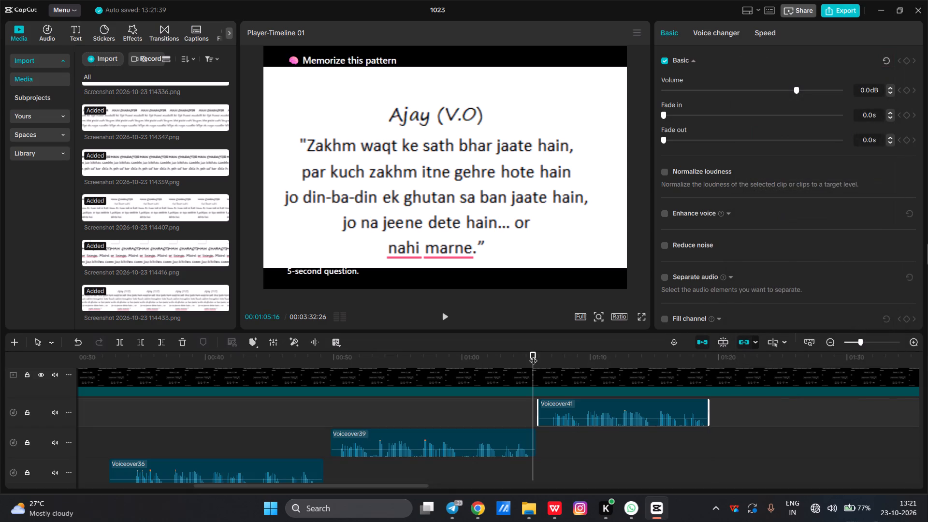
pyautogui.press('space')
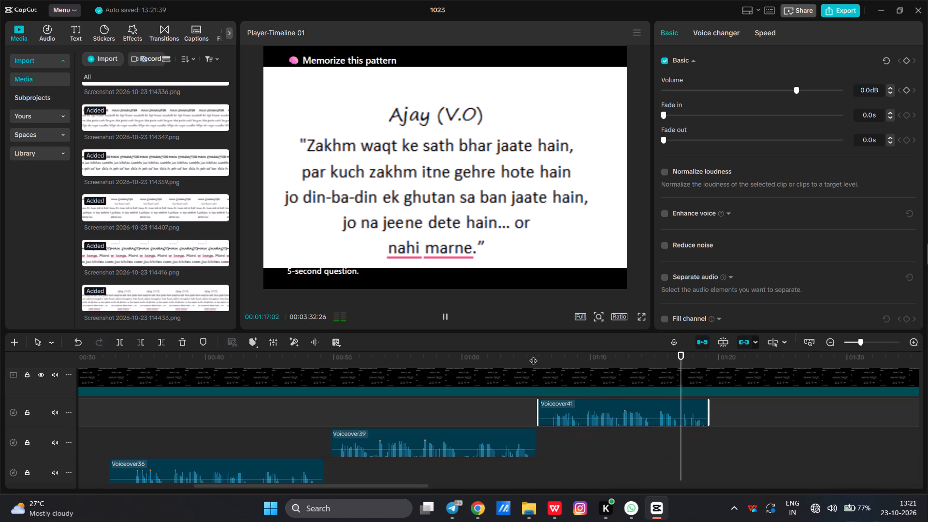
pyautogui.press('space')
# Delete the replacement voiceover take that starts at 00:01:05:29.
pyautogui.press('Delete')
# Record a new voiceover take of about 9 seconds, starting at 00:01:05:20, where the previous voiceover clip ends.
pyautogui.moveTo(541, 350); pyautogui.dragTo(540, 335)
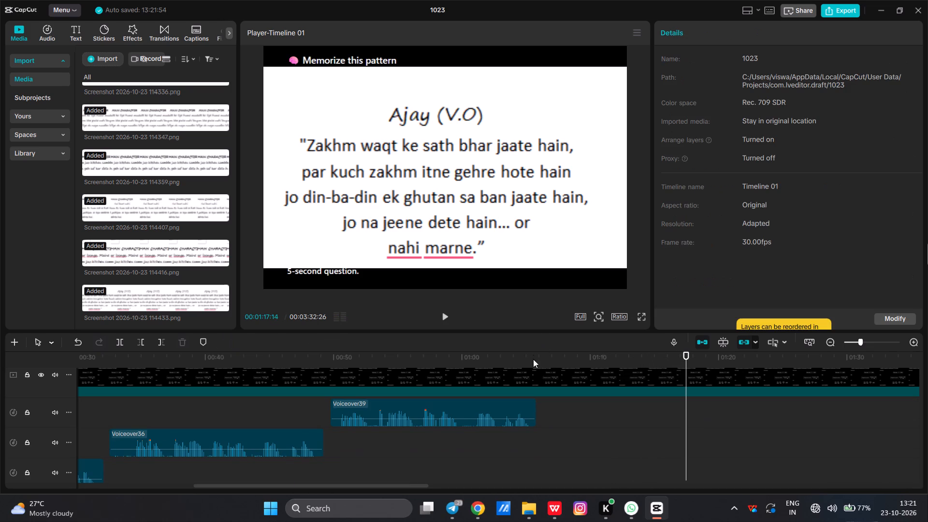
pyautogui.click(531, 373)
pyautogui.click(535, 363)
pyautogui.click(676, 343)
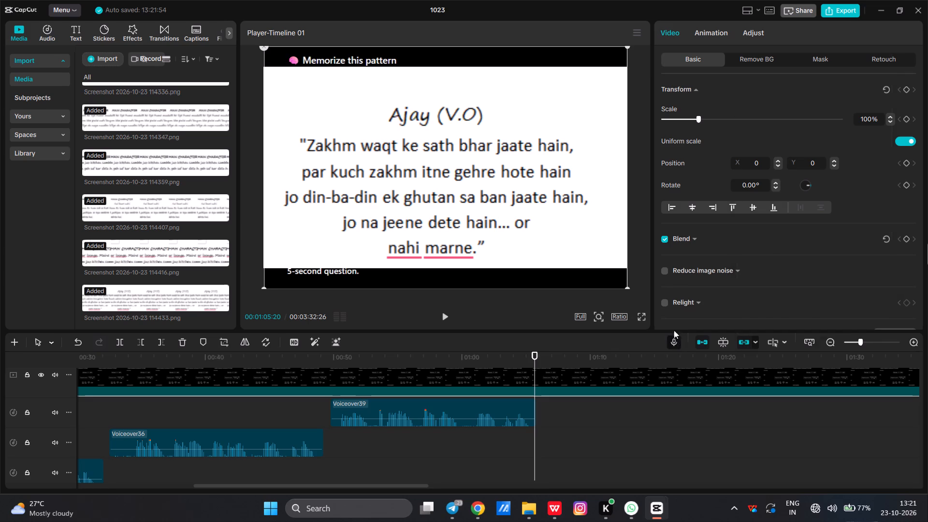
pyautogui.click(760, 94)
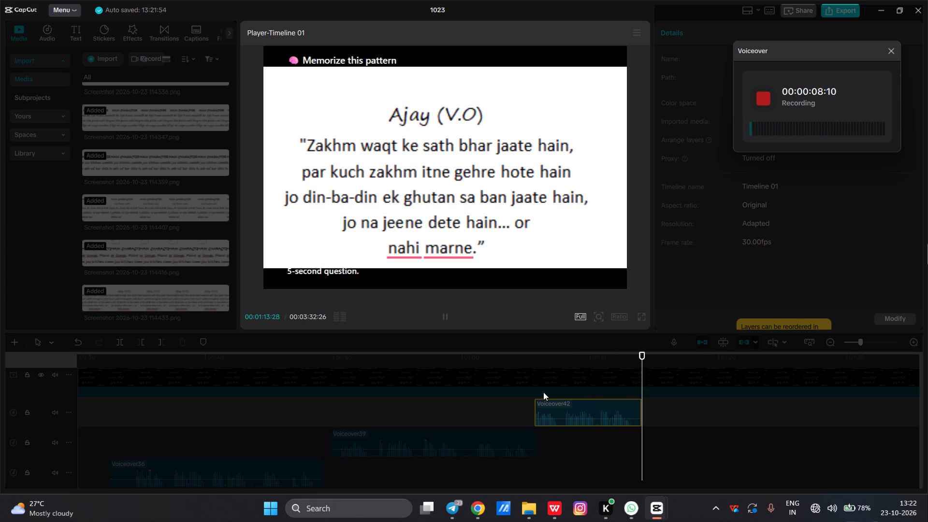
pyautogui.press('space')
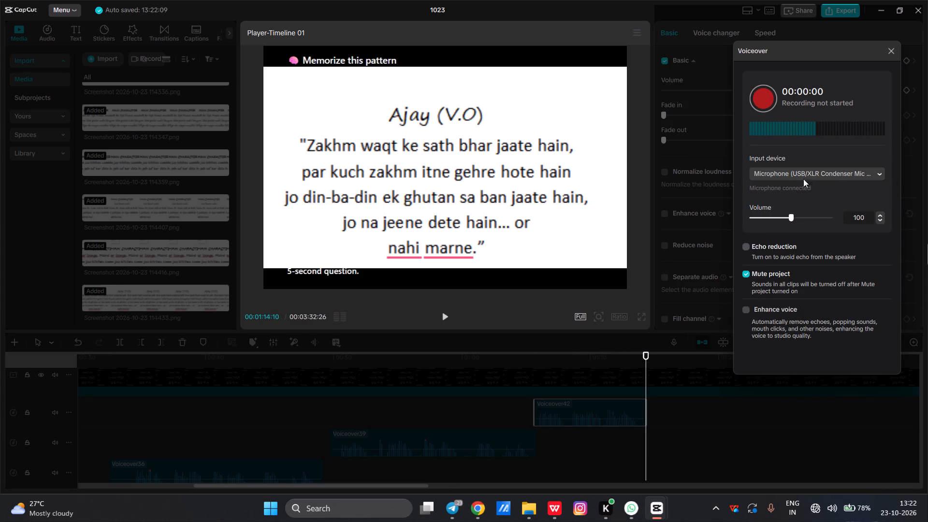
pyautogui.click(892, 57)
# Play back the second half of the new voiceover take from 00:01:09:24.
pyautogui.click(588, 358)
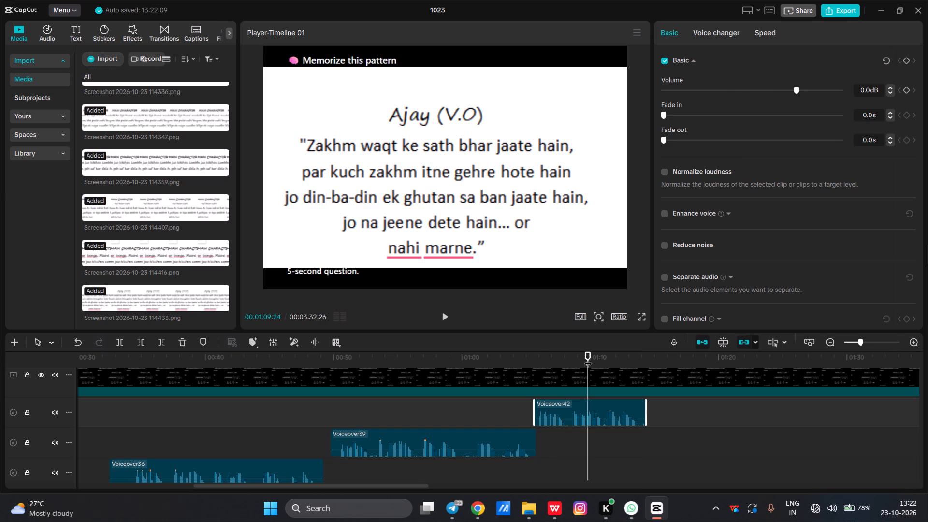
pyautogui.press('space')
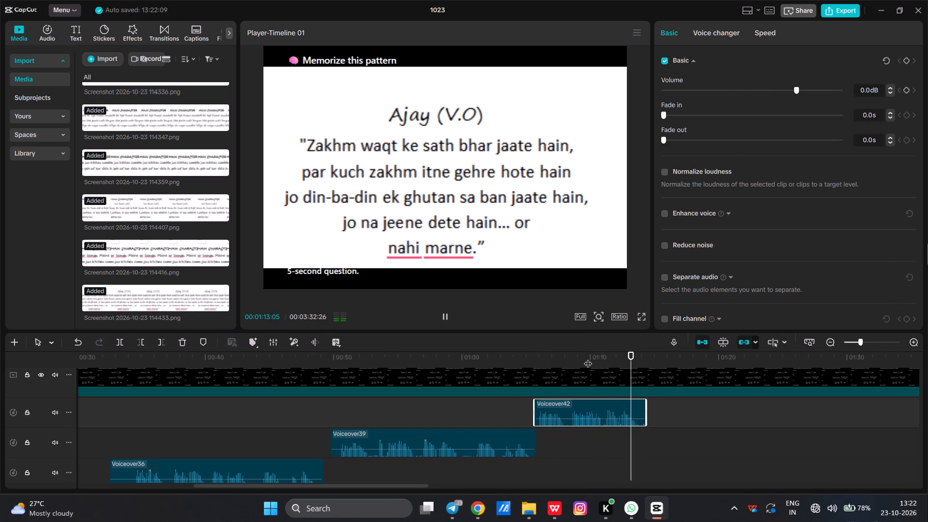
pyautogui.press('space')
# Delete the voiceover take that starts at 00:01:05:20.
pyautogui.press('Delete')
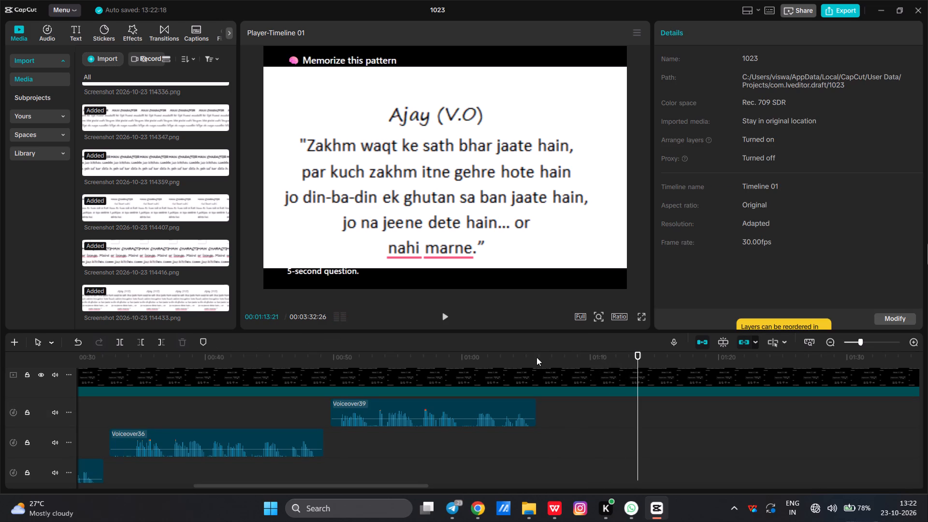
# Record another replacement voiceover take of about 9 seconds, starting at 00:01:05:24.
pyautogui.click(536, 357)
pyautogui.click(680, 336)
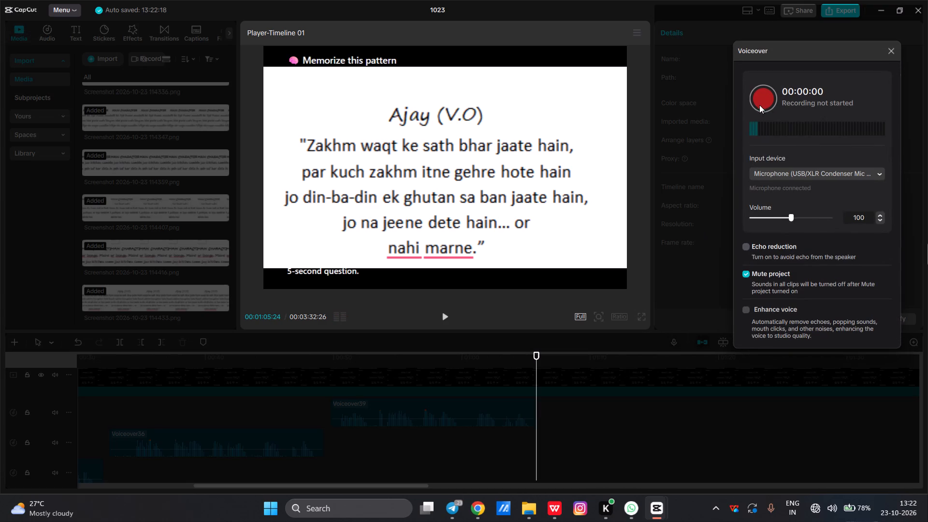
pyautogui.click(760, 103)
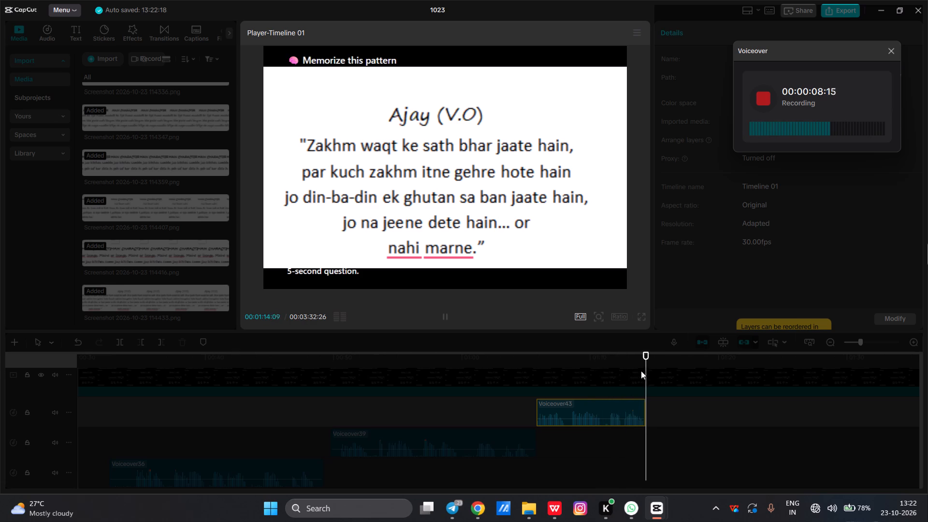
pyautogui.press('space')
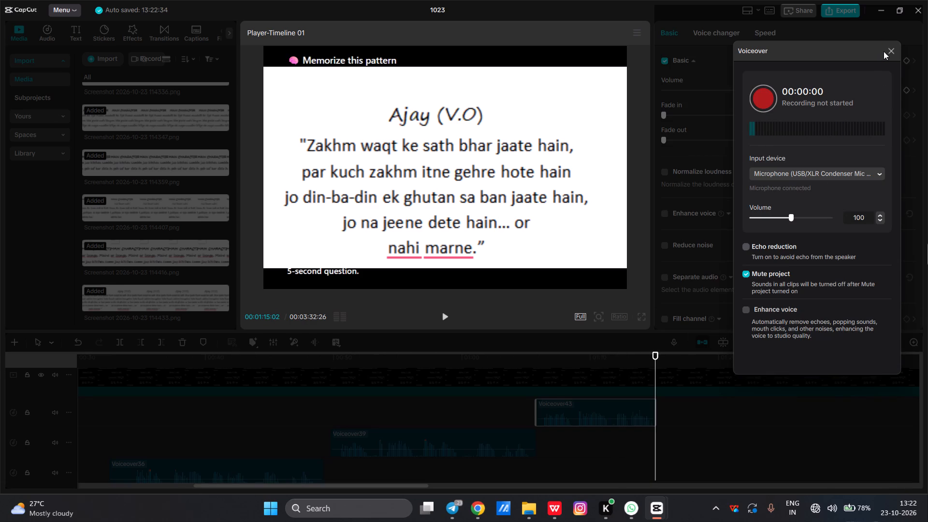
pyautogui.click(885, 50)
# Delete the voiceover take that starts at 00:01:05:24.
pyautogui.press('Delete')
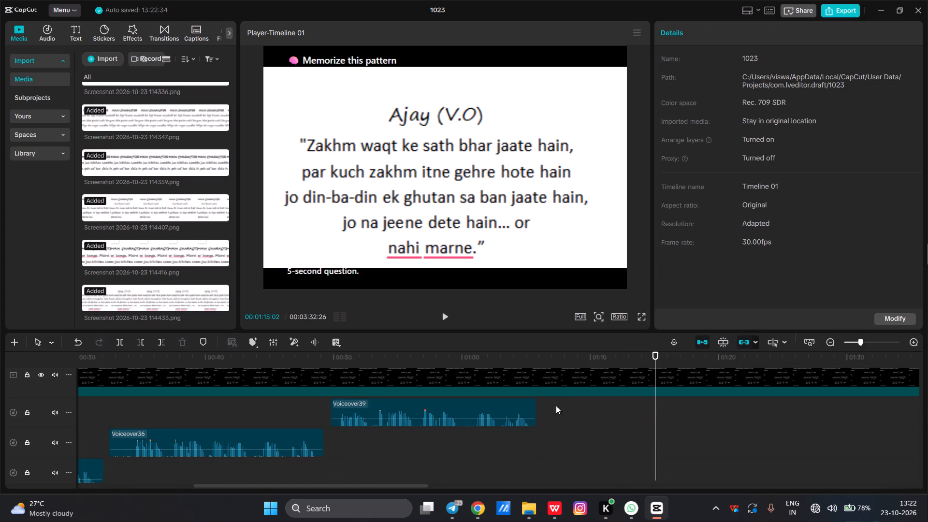
# Record a new voiceover take of about 13 seconds for the "Zakhm waqt ke sath" narration, starting at 00:01:05:20.
pyautogui.click(535, 363)
pyautogui.click(669, 342)
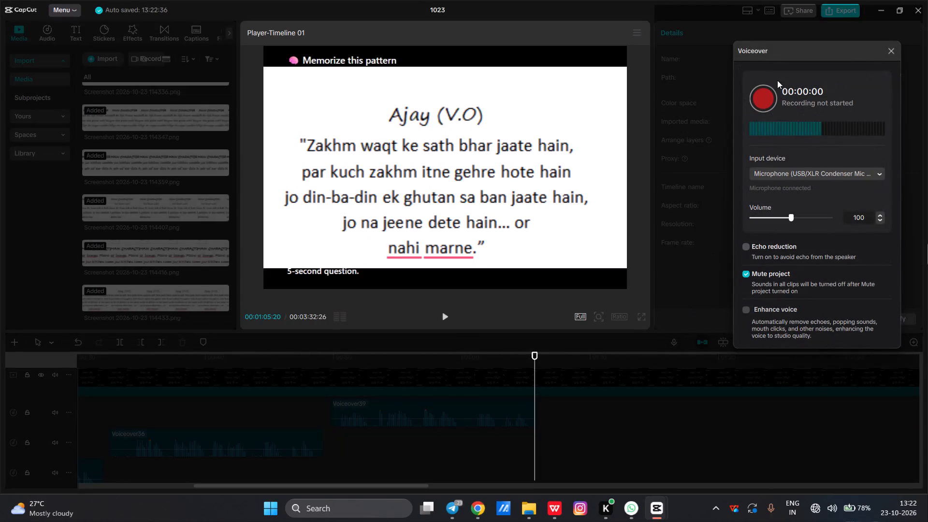
pyautogui.click(777, 80)
pyautogui.click(768, 95)
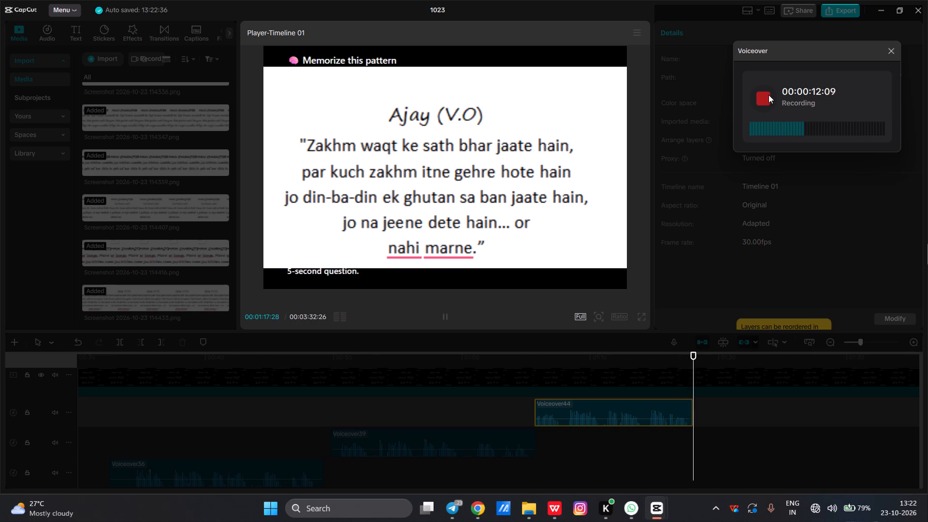
pyautogui.press('space')
pyautogui.click(897, 48)
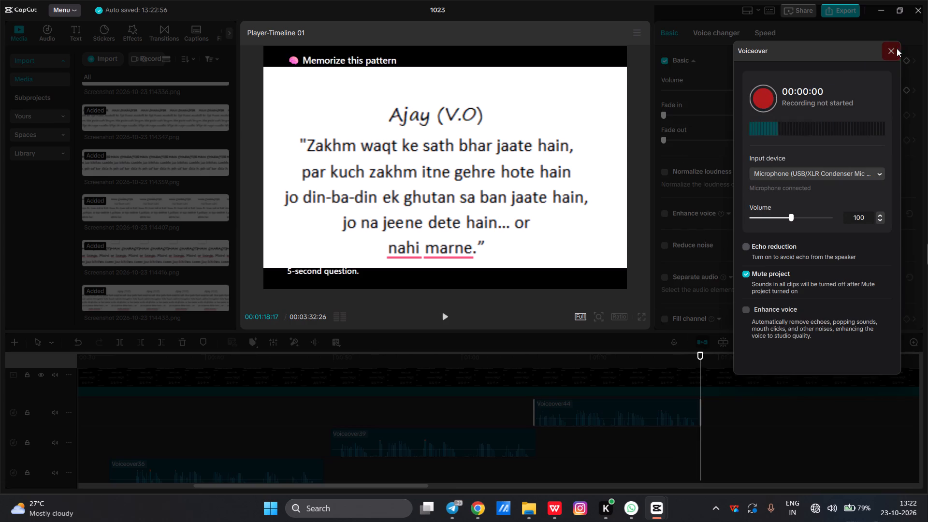
# Play back the latest voiceover take from near its beginning to past its end.
pyautogui.click(553, 359)
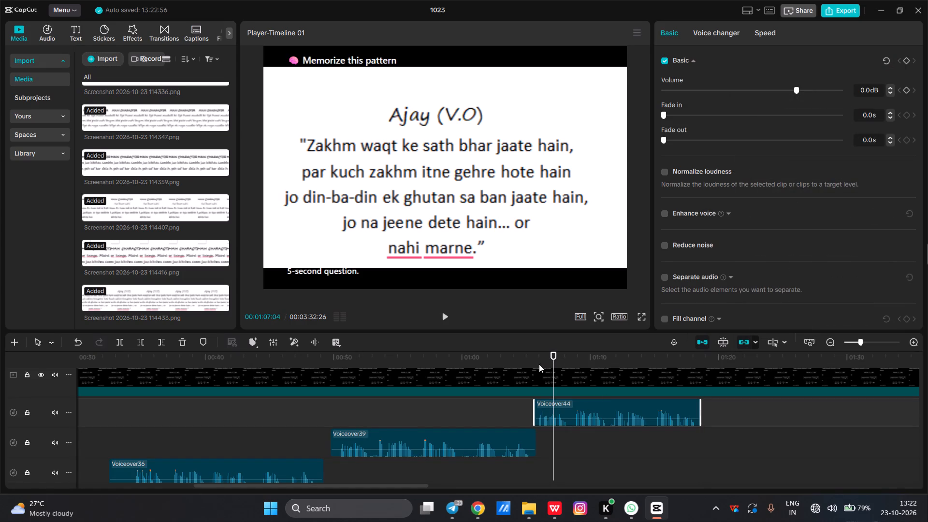
pyautogui.click(539, 355)
pyautogui.press('space')
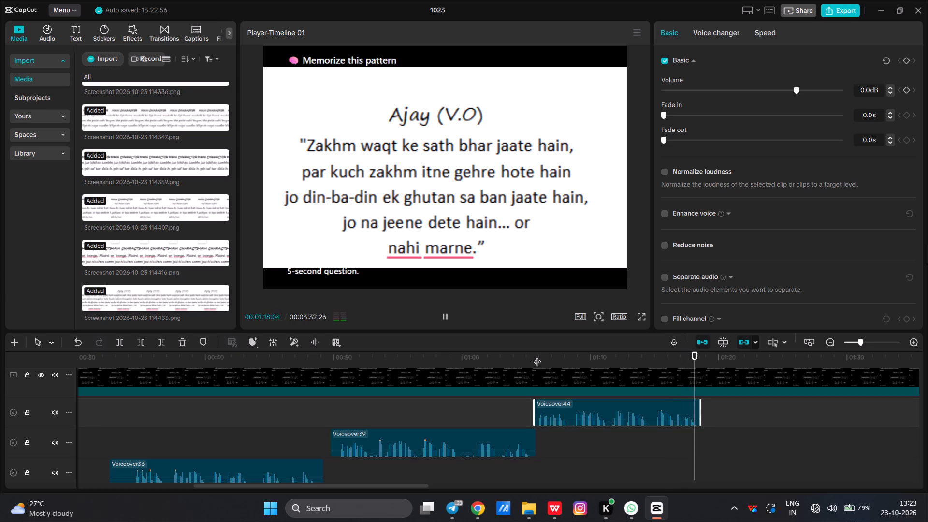
pyautogui.press('space')
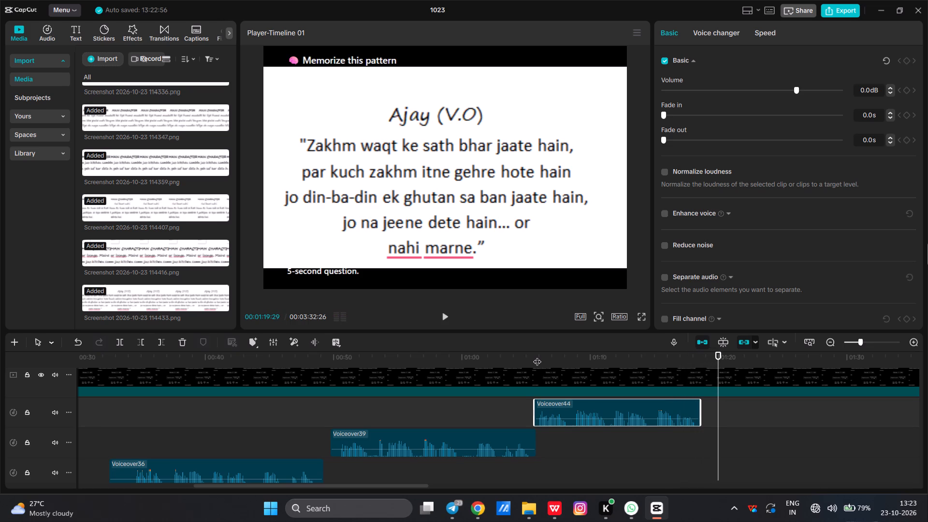
# Split the black background screenshot clip at 00:01:19:29, just after the end of the latest voiceover.
pyautogui.scroll(3, 724, 423)
pyautogui.click(729, 453)
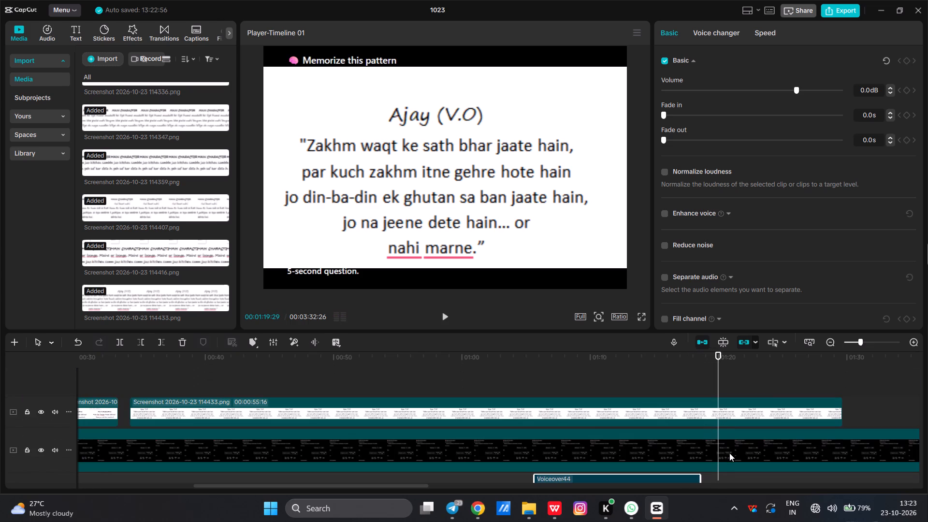
pyautogui.hotkey('ctrl', 'b')
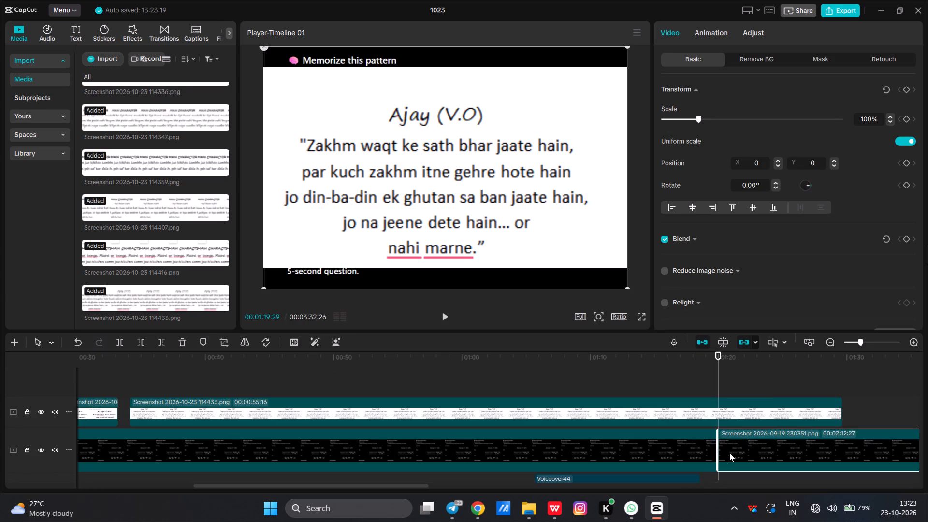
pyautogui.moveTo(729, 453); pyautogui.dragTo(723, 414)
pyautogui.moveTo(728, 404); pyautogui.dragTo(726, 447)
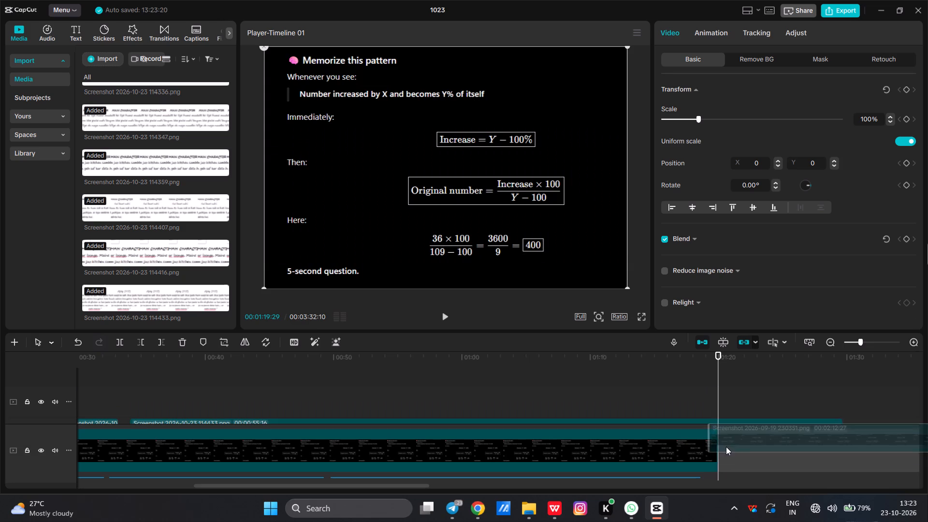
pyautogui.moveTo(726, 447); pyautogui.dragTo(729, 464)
# Split the "Zakhm waqt ke sath" screenshot clip at 00:01:19:29 and delete the part after the cut.
pyautogui.click(719, 403)
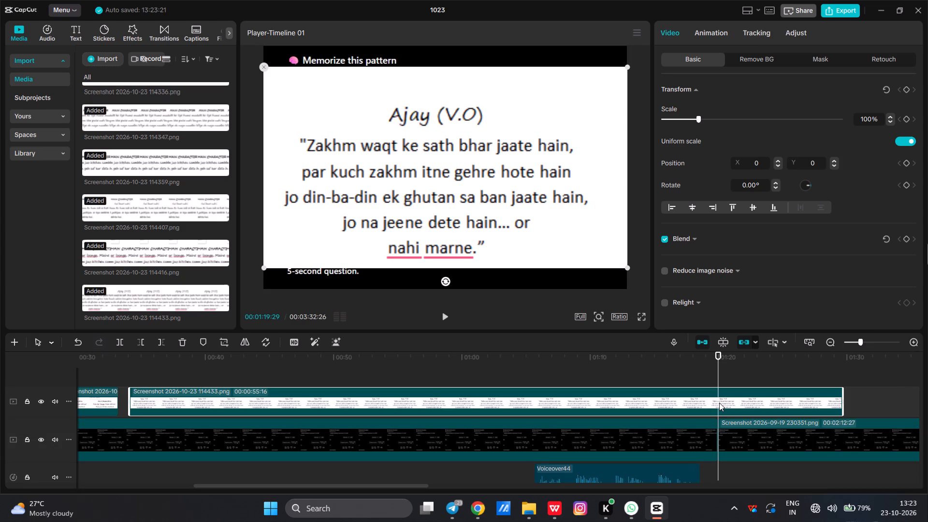
pyautogui.hotkey('ctrl', 'b')
pyautogui.press('Delete')
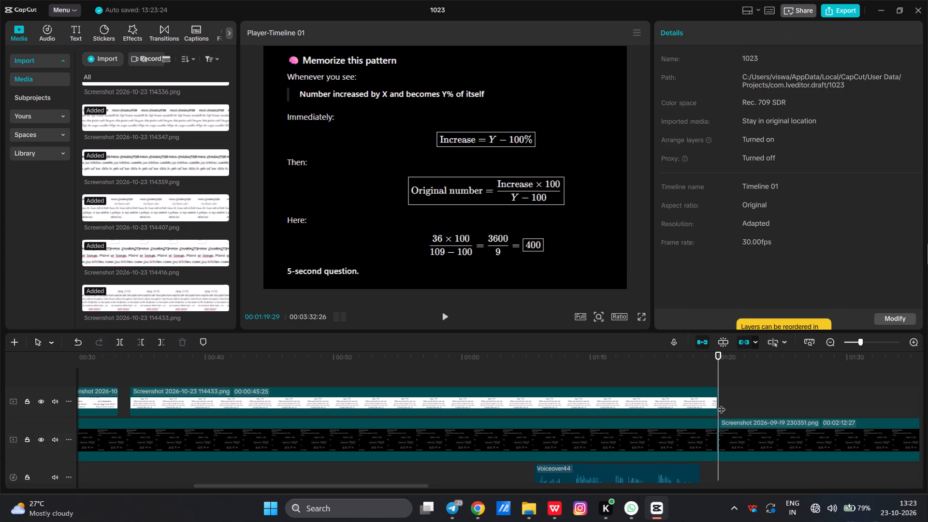
# Delete the remaining part of the black background clip after 00:01:19:29.
pyautogui.click(743, 433)
pyautogui.press('Delete')
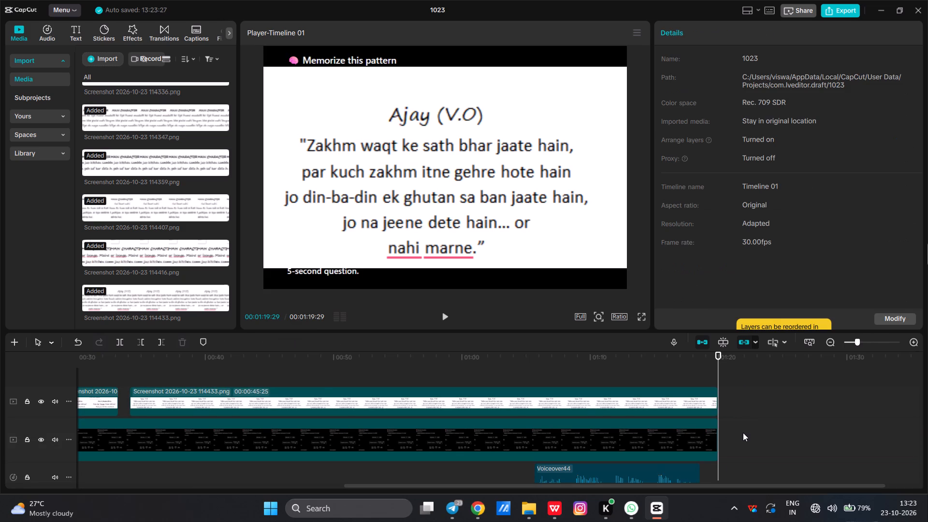
# Play back the trimmed project from the beginning of the timeline at 00:00:00:00.
pyautogui.keyDown('ctrl'); pyautogui.scroll(-15, 743, 433); pyautogui.keyUp('ctrl')
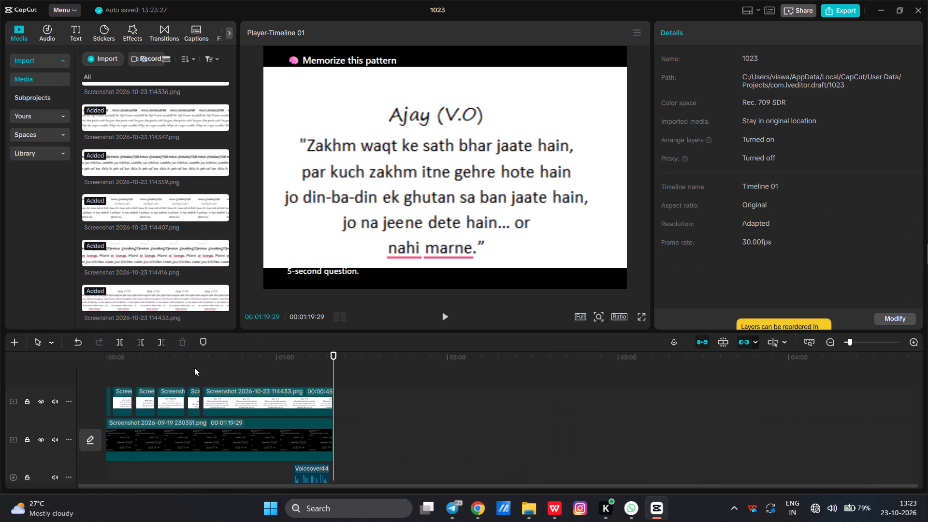
pyautogui.moveTo(181, 362); pyautogui.dragTo(83, 383)
pyautogui.scroll(-1, 149, 362)
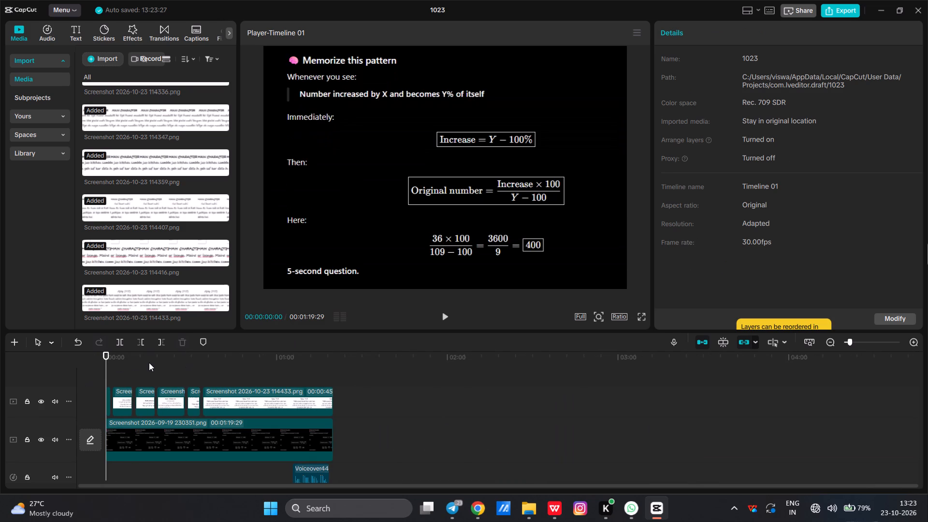
pyautogui.scroll(-2, 149, 362)
pyautogui.press('space')
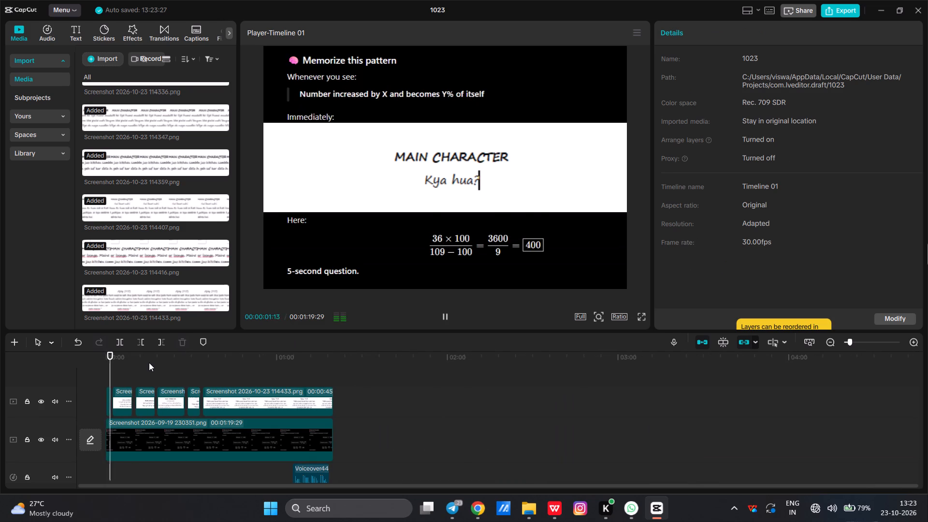
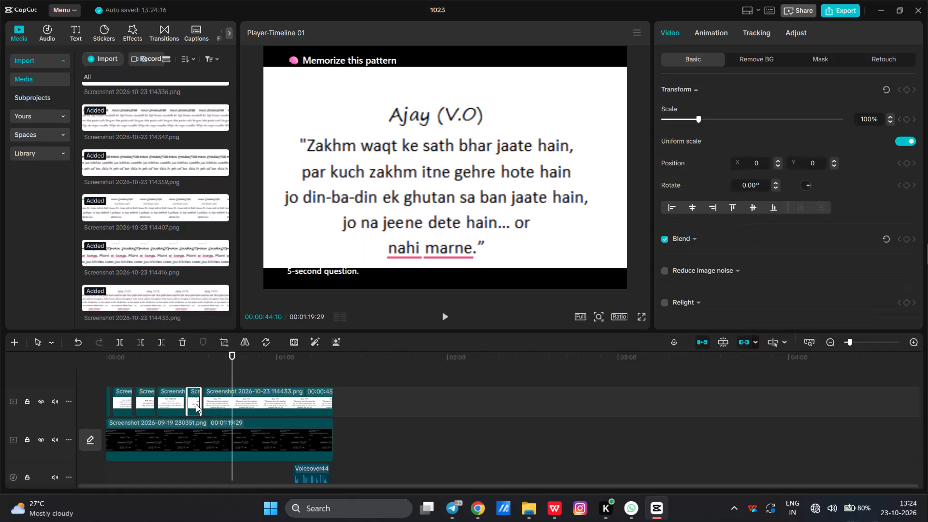
# Extend the start of the short screenshot clip just before the final one back to meet the preceding clip.
pyautogui.click(186, 397)
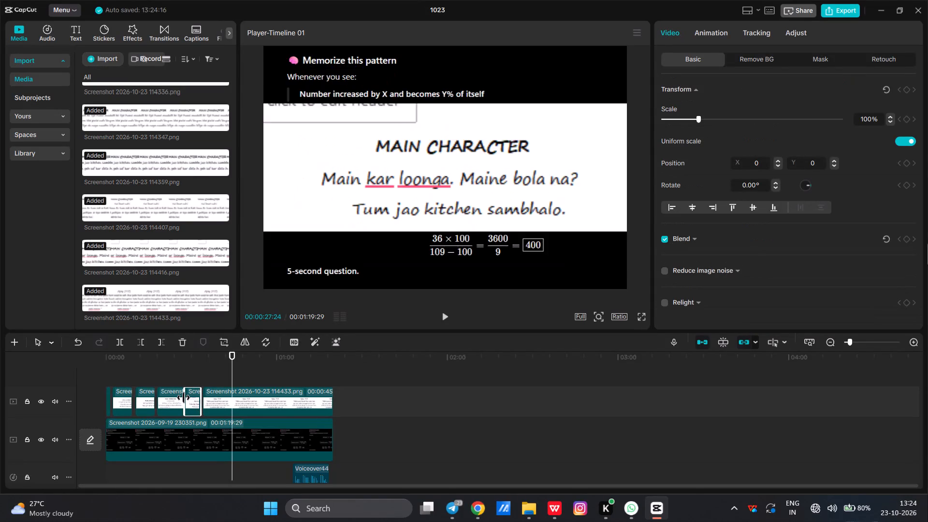
# Play the timeline from 00:00:44:10 through to the end, checking the remaining voiceover tracks against the visuals.
pyautogui.click(448, 315)
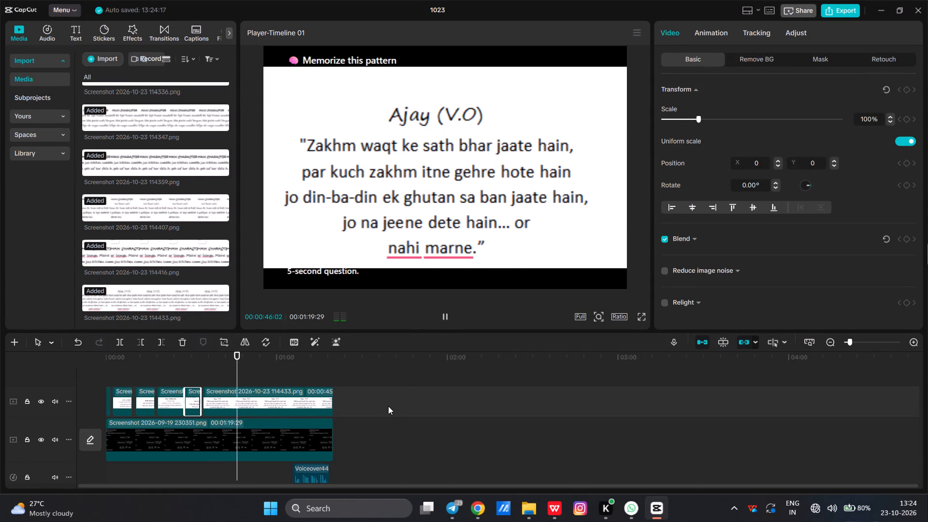
pyautogui.scroll(-10, 384, 406)
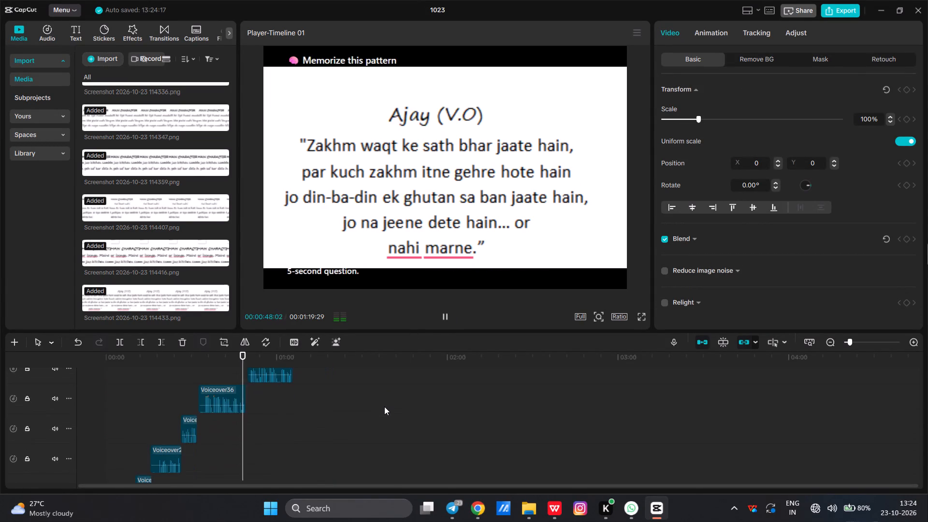
pyautogui.scroll(5, 384, 407)
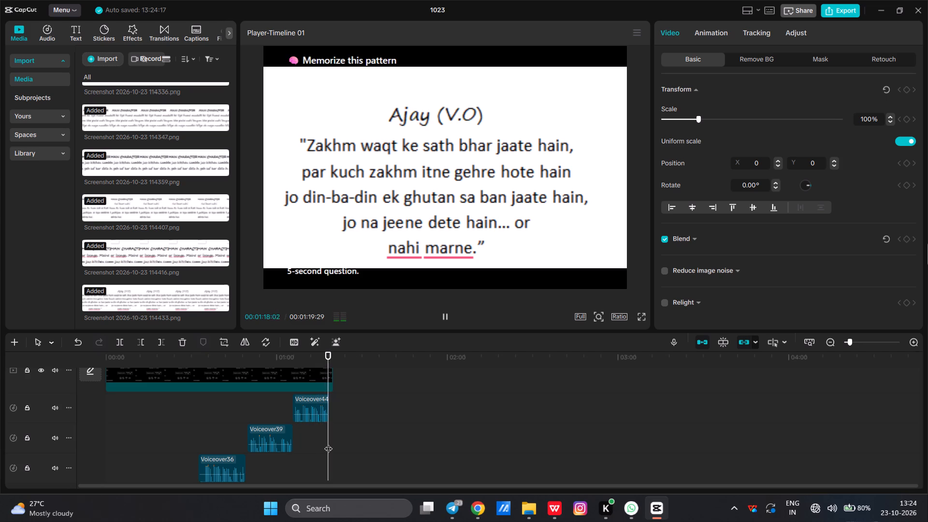
# Switch the timeline cursor to the Split tool.
pyautogui.press('b')
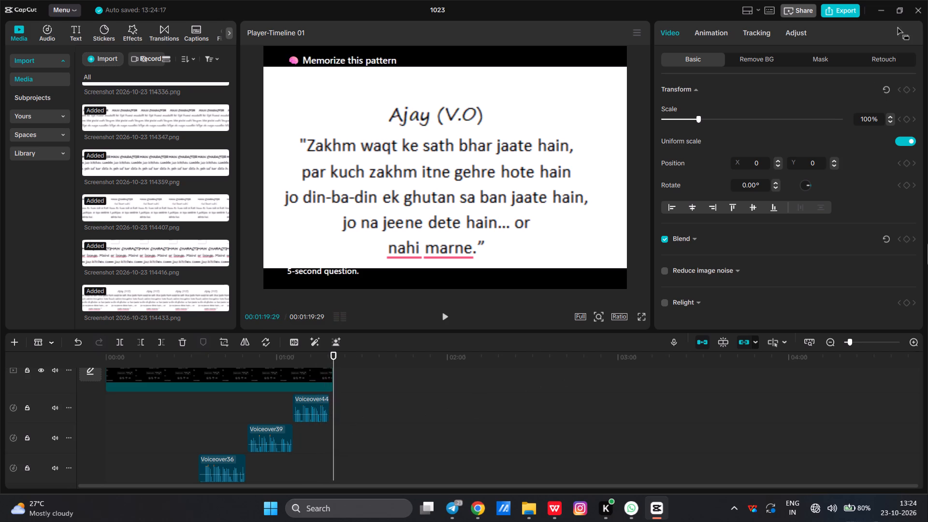